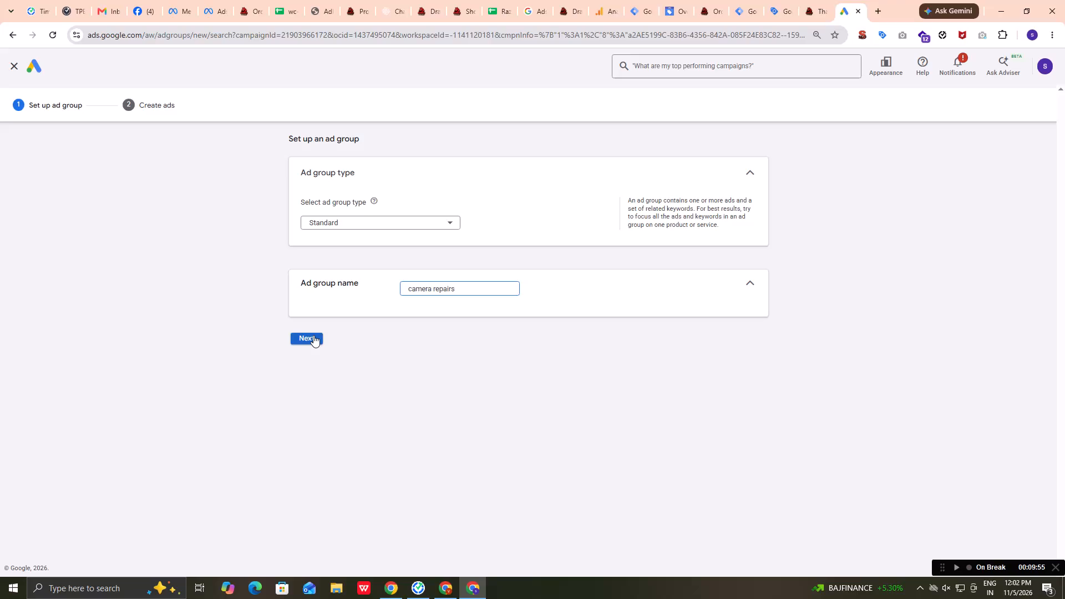
# Continue to ad creation with the Standard ad group named camera repairs.
pyautogui.click(313, 335)
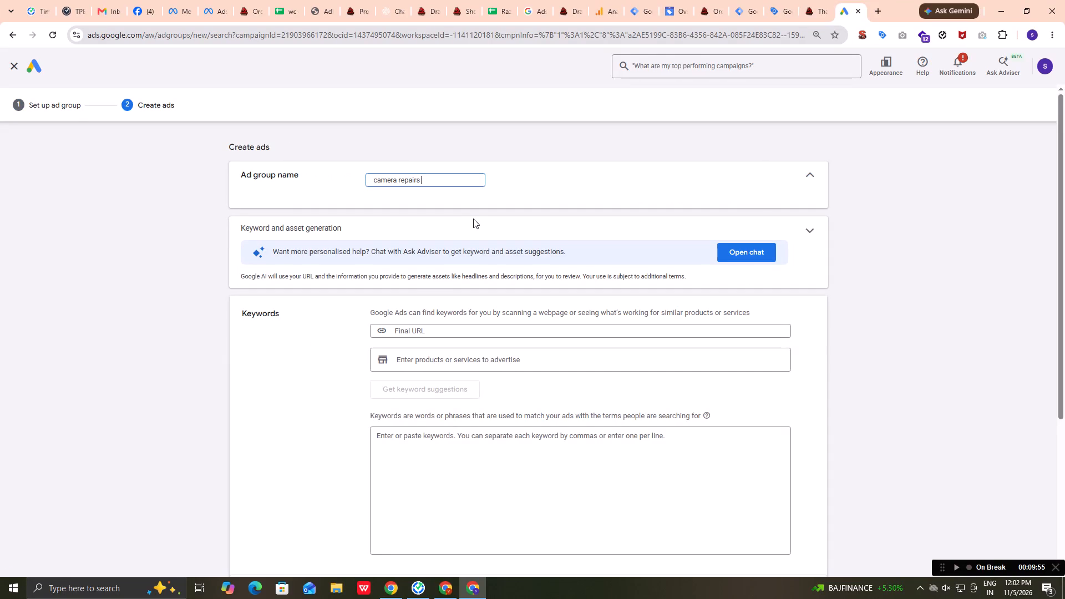
# Look over the keyword section and the search term matching settings of the camera repairs ad group.
pyautogui.scroll(-4, 525, 377)
pyautogui.scroll(2, 525, 377)
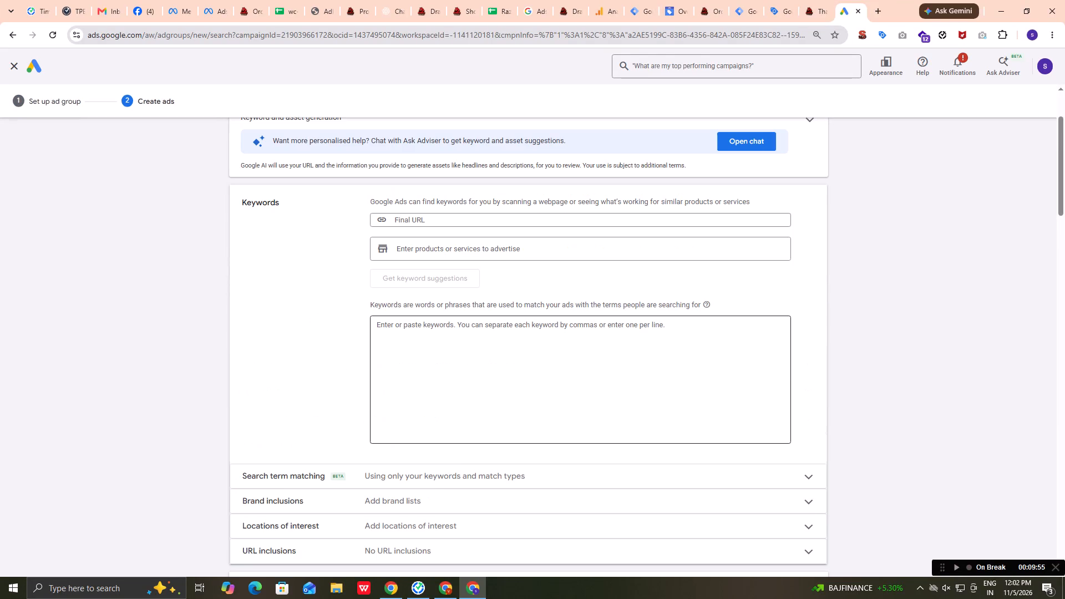
pyautogui.scroll(-3, 525, 377)
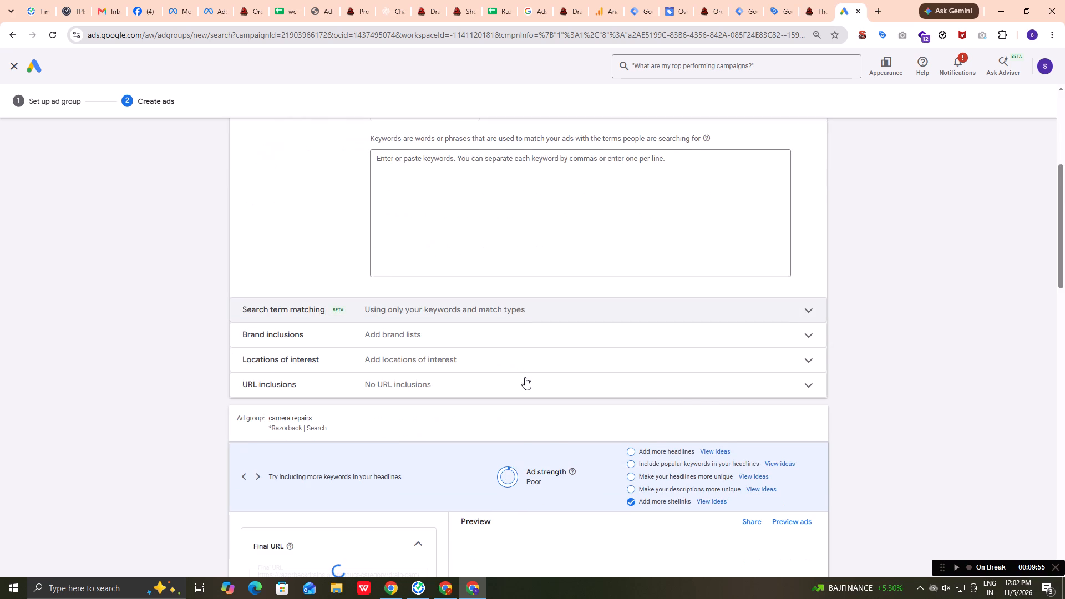
pyautogui.click(438, 303)
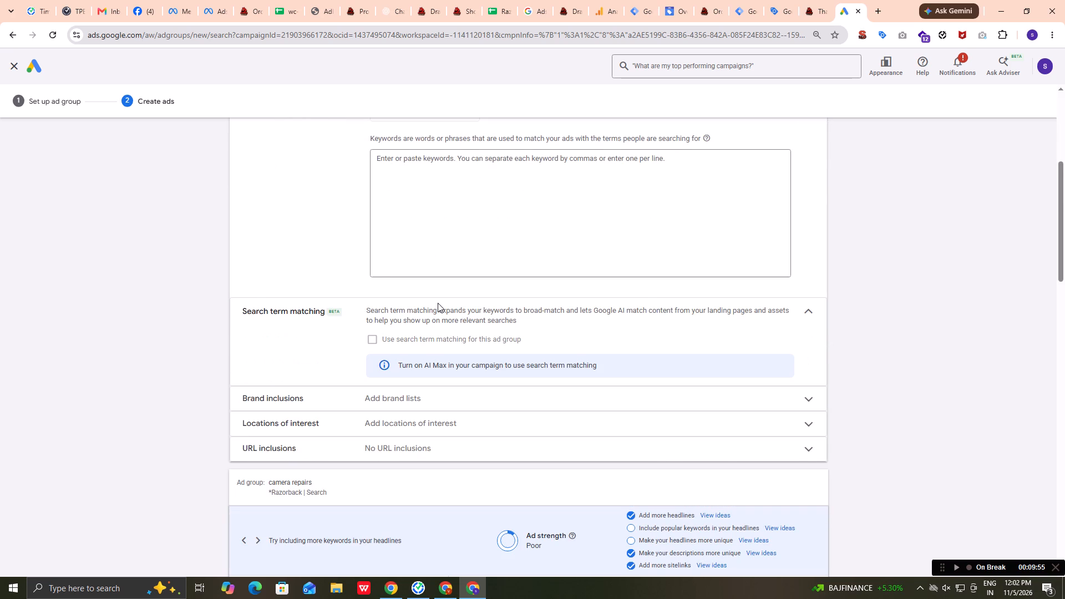
pyautogui.scroll(-3, 438, 303)
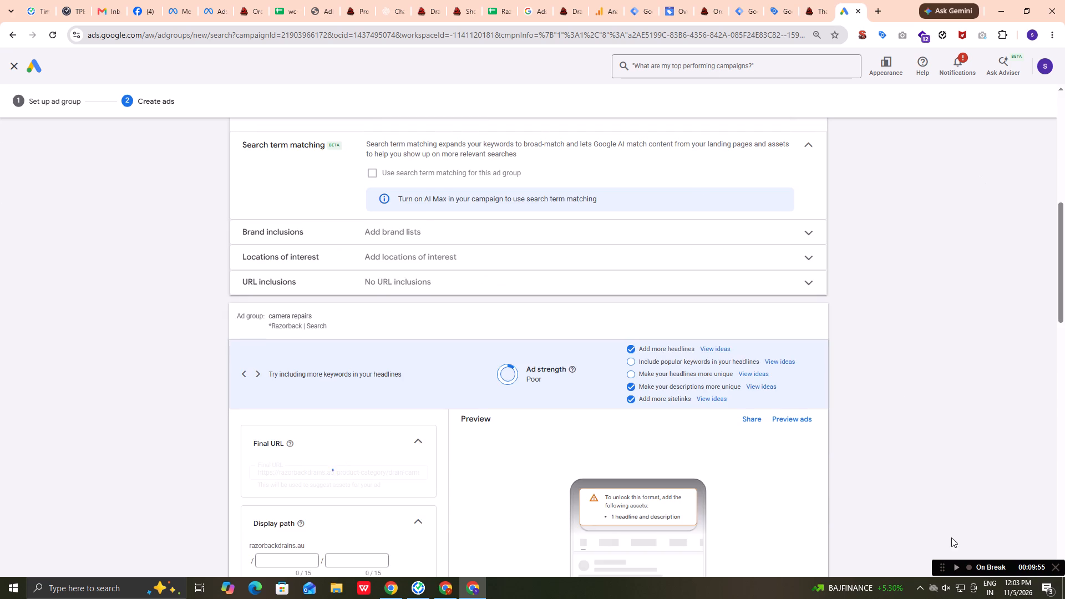
# Resume the paused work time tracker.
pyautogui.click(957, 571)
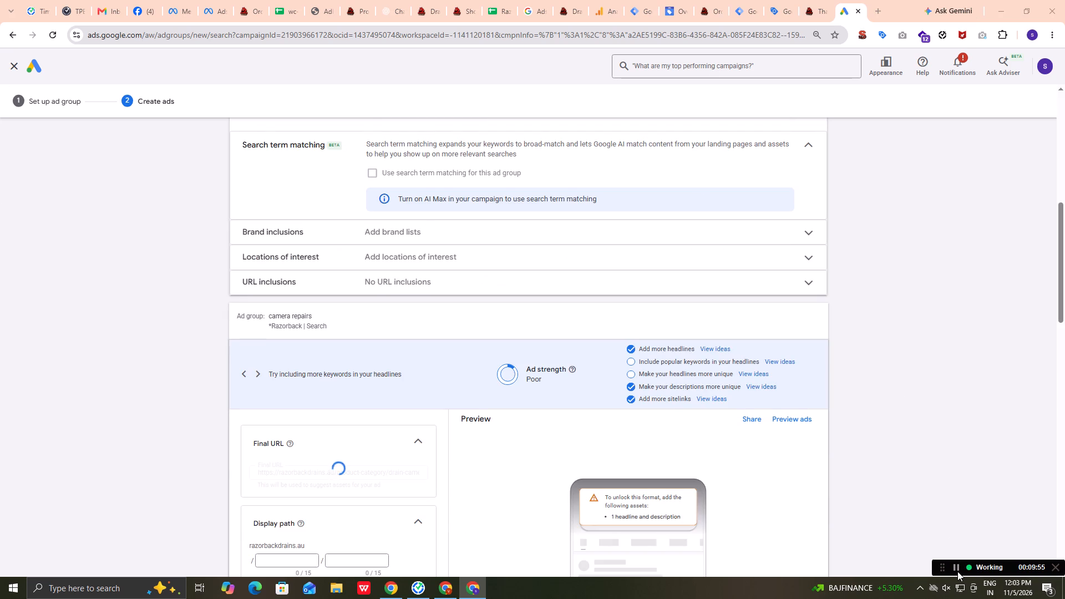
# Collapse search term matching and inspect the URL inclusions and locations of interest settings.
pyautogui.scroll(2, 758, 479)
pyautogui.click(811, 251)
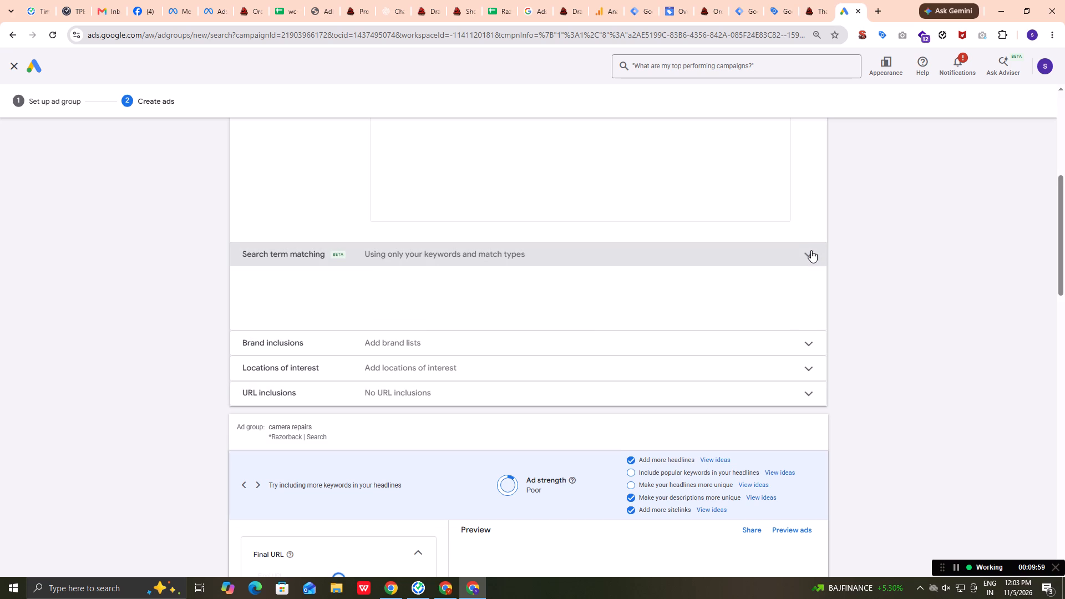
pyautogui.click(802, 341)
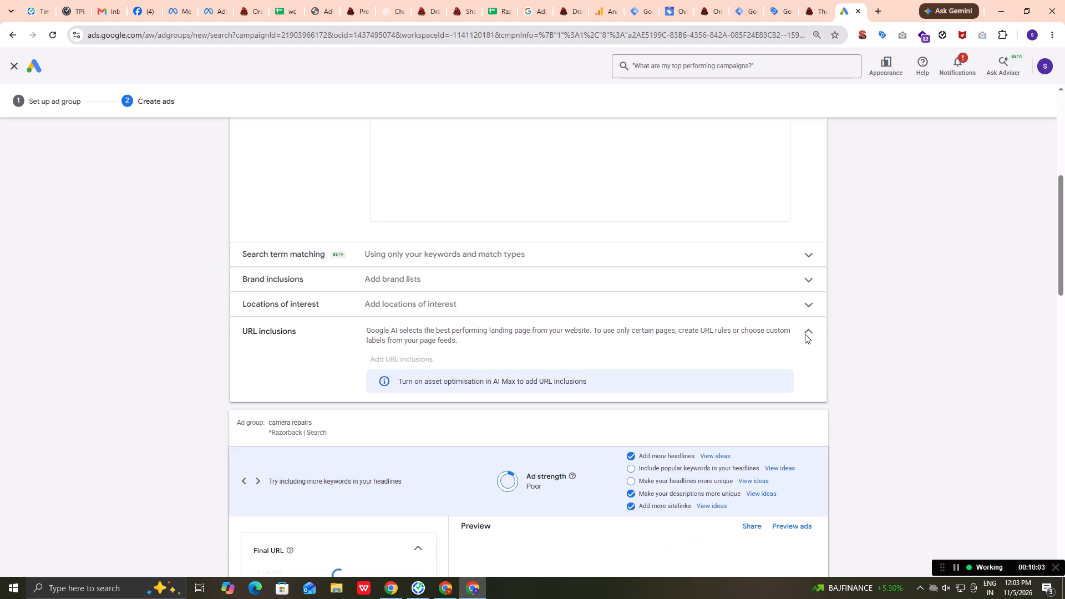
pyautogui.click(812, 301)
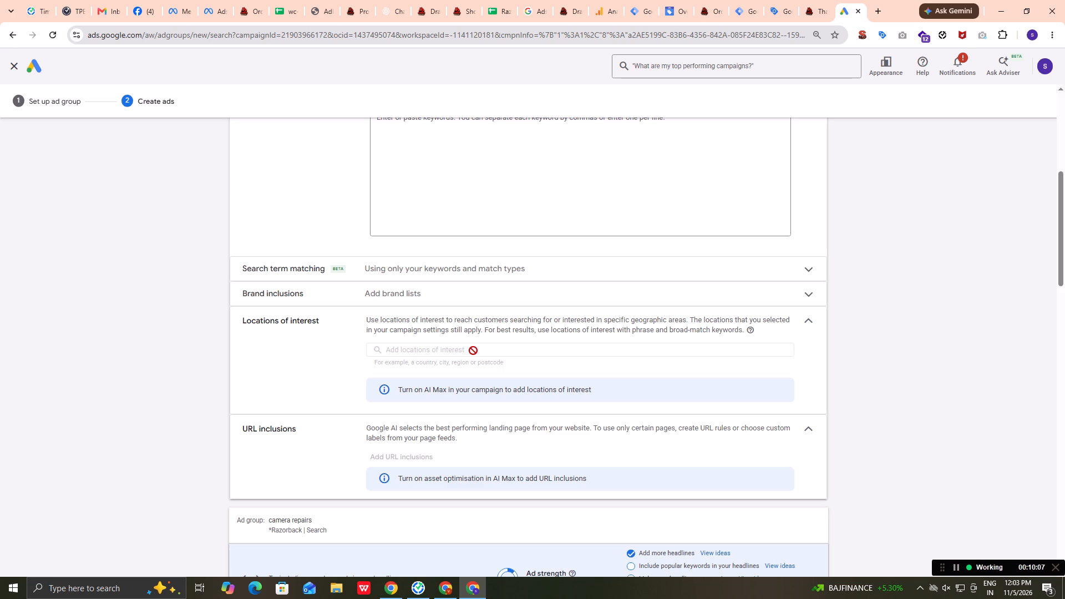
# Clear the final URL used for keyword suggestions in the Keywords section.
pyautogui.scroll(3, 474, 351)
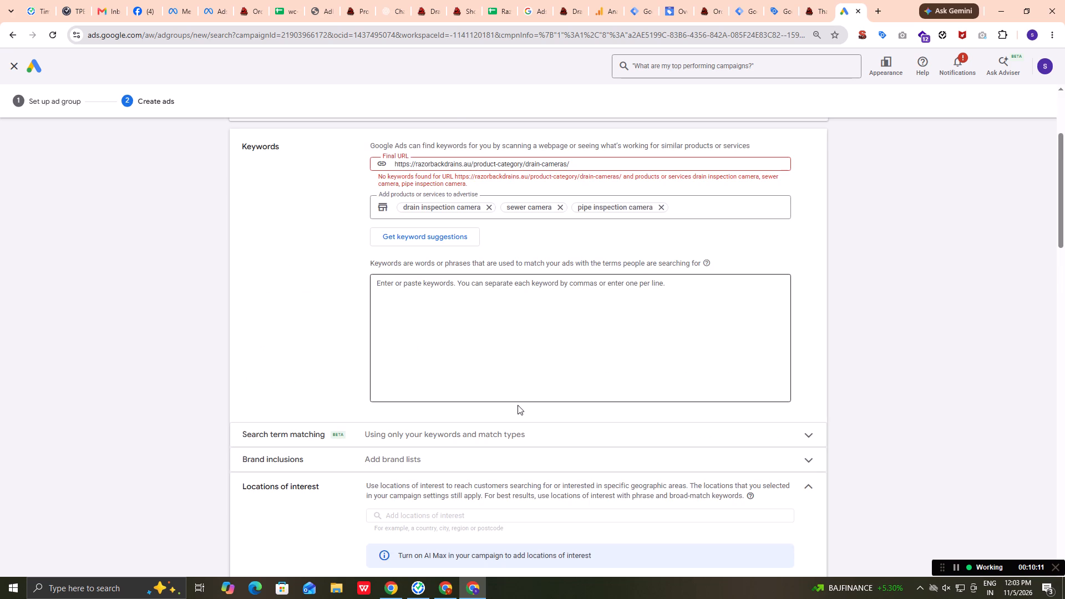
pyautogui.tripleClick(558, 161)
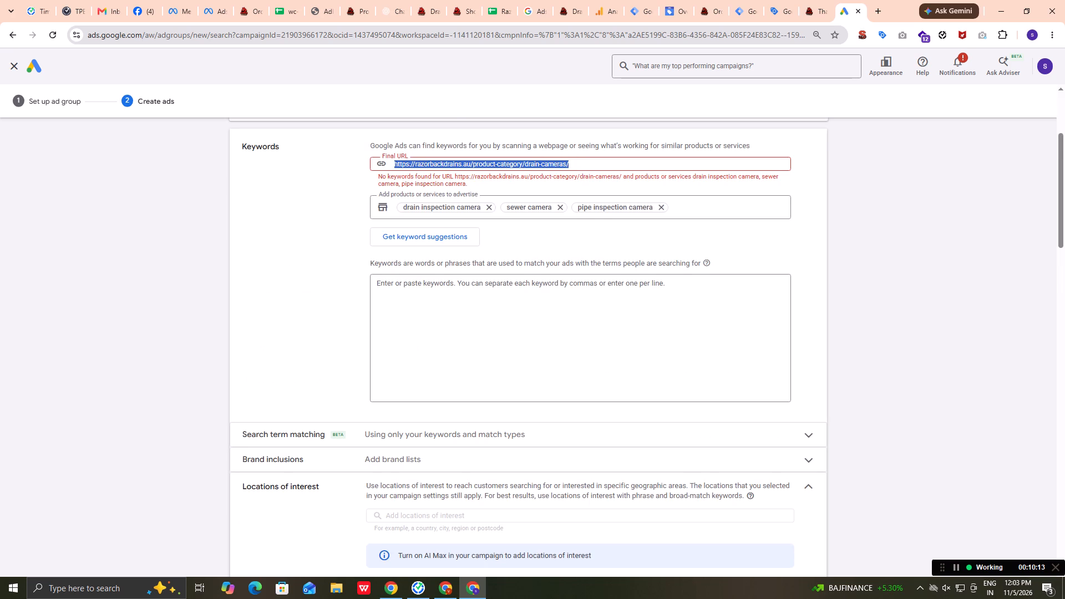
pyautogui.press('BackSpace')
pyautogui.press('BackSpace')
pyautogui.press('BackSpace')
pyautogui.press('BackSpace')
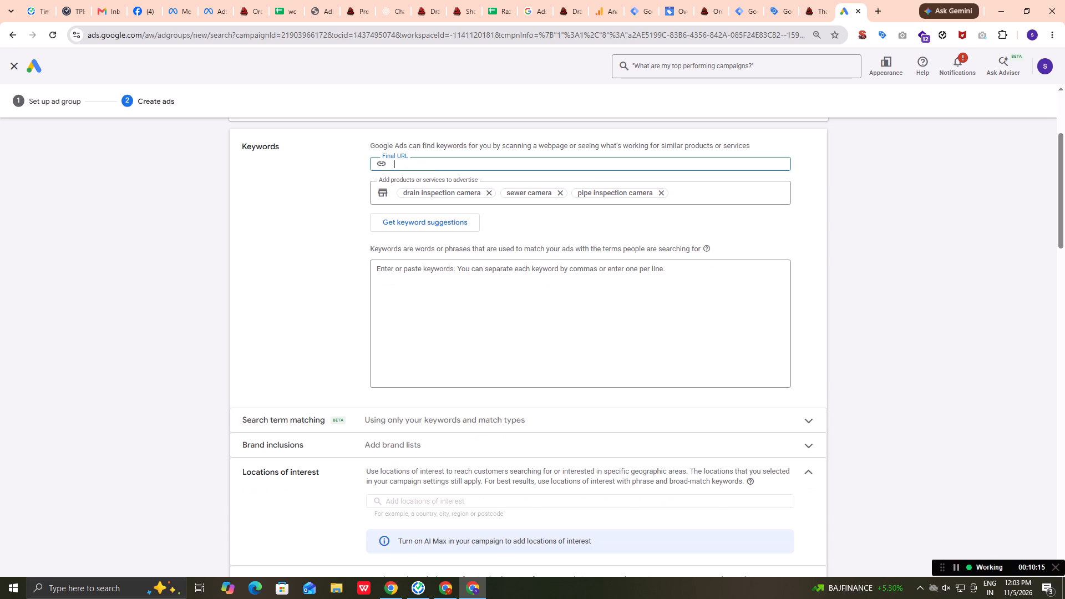
# Review the ad section of the camera repairs ad group, below the keyword settings.
pyautogui.scroll(-3, 603, 174)
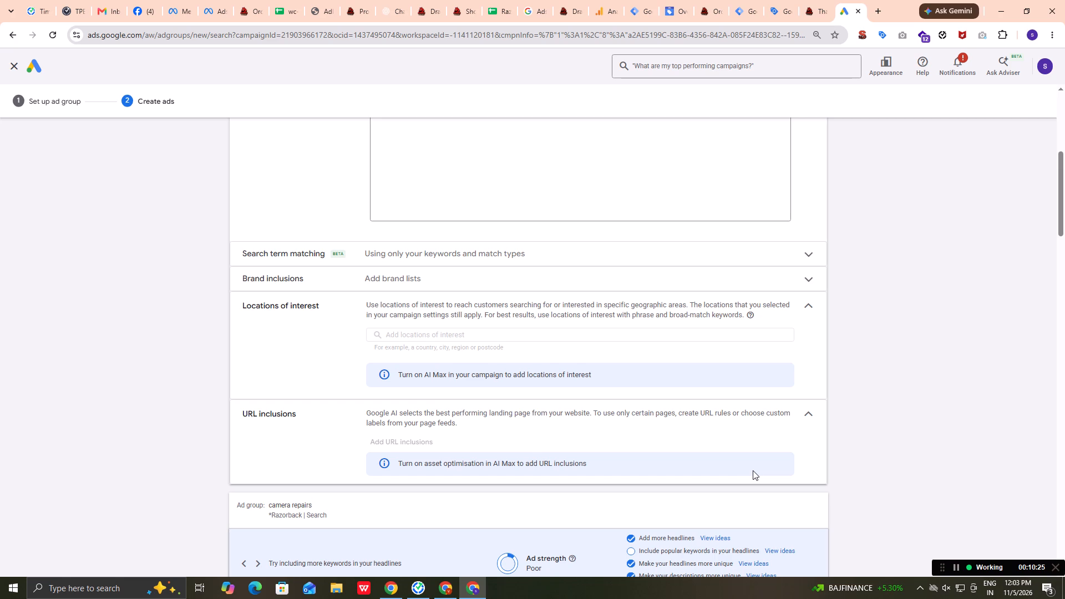
pyautogui.scroll(-2, 752, 319)
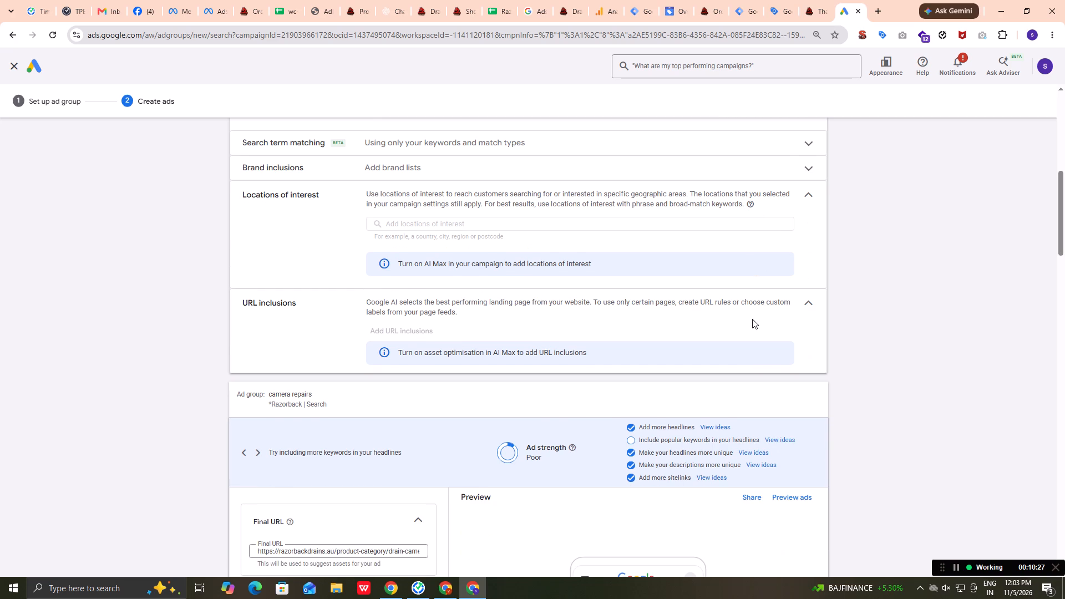
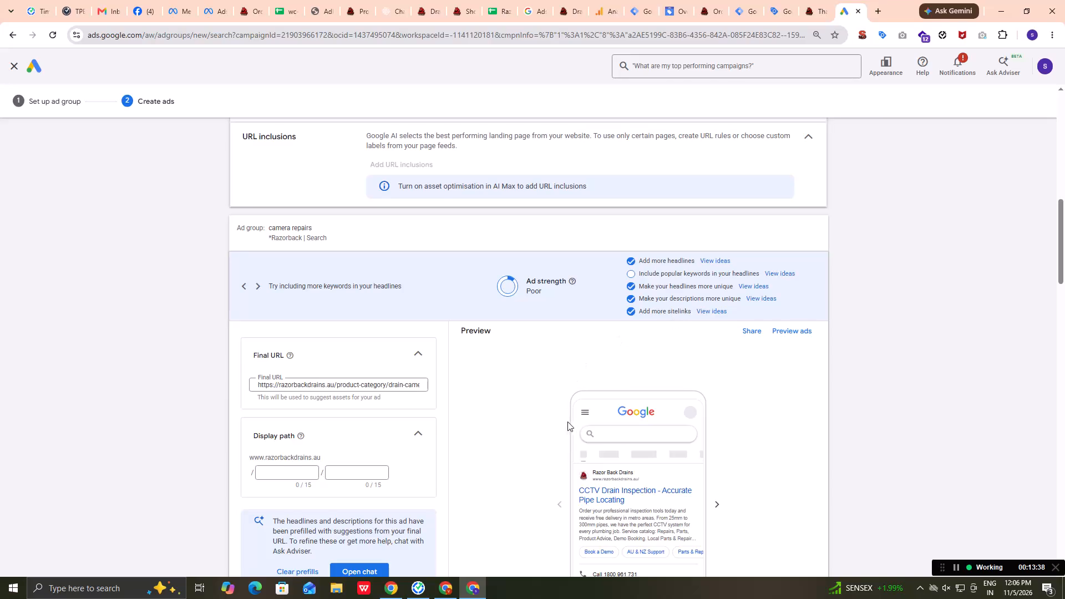
# Clear the first five prefilled headlines of the camera repairs ad, from "Fast Free Metro Delivery" to "Reduce Your Downtime".
pyautogui.scroll(-3, 443, 419)
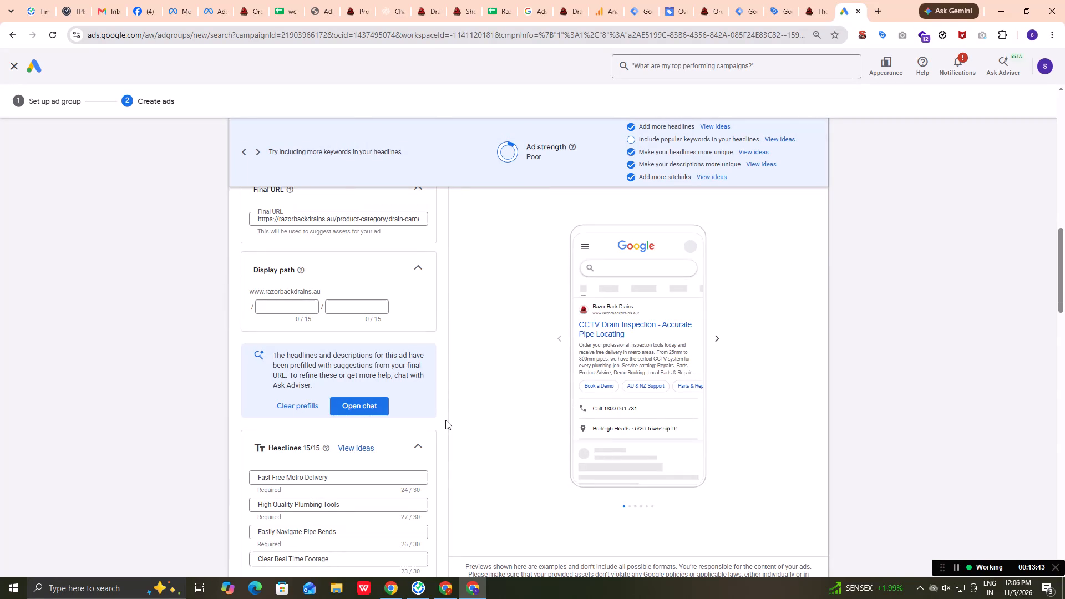
pyautogui.scroll(-2, 445, 420)
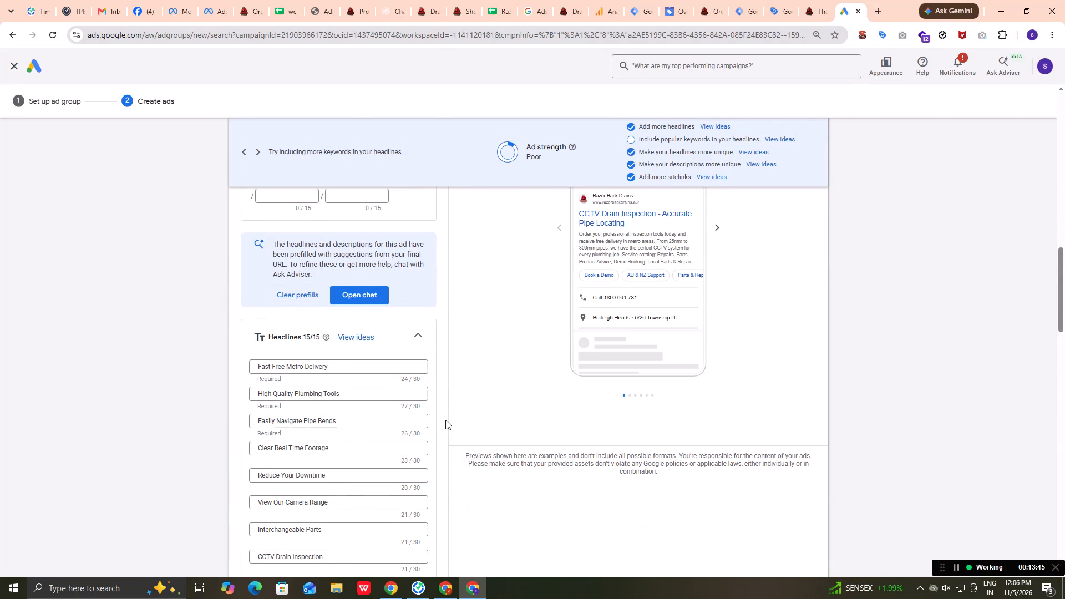
pyautogui.scroll(-3, 445, 420)
pyautogui.scroll(2, 265, 427)
pyautogui.scroll(3, 276, 380)
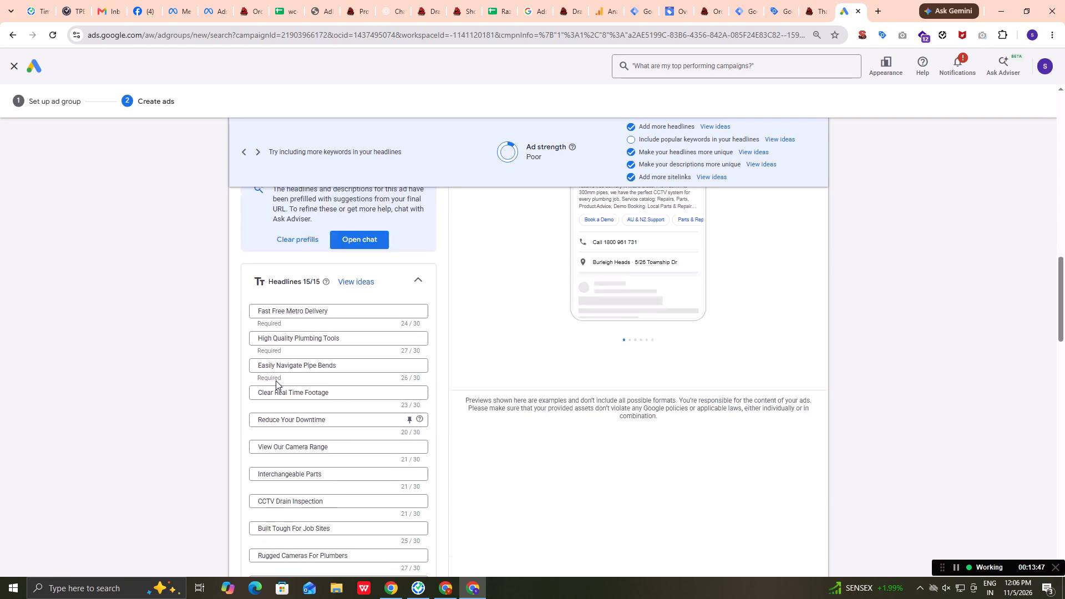
pyautogui.moveTo(334, 479); pyautogui.dragTo(222, 489)
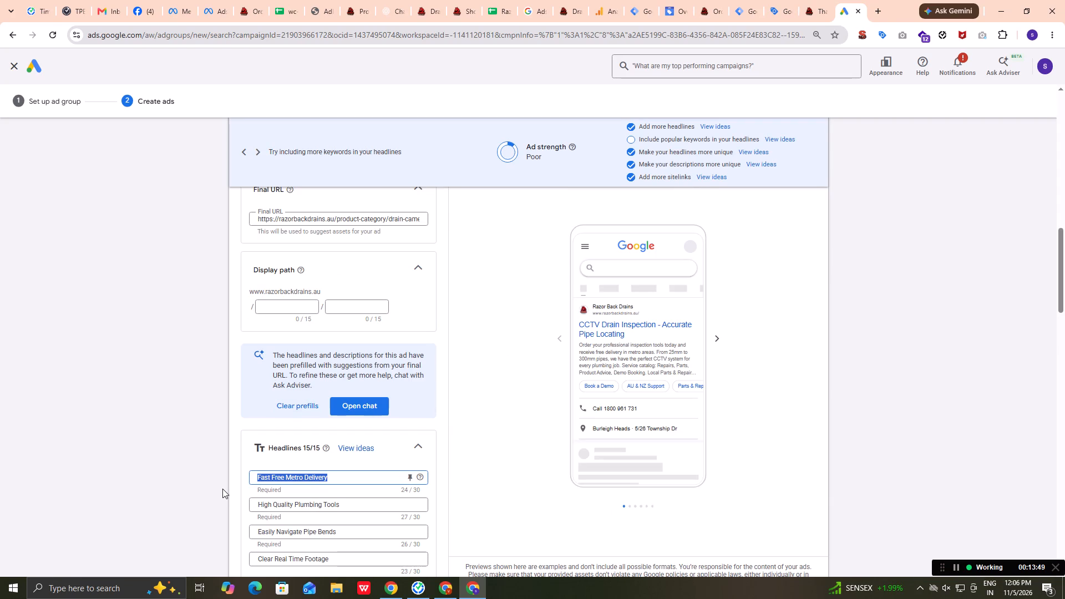
pyautogui.press('BackSpace')
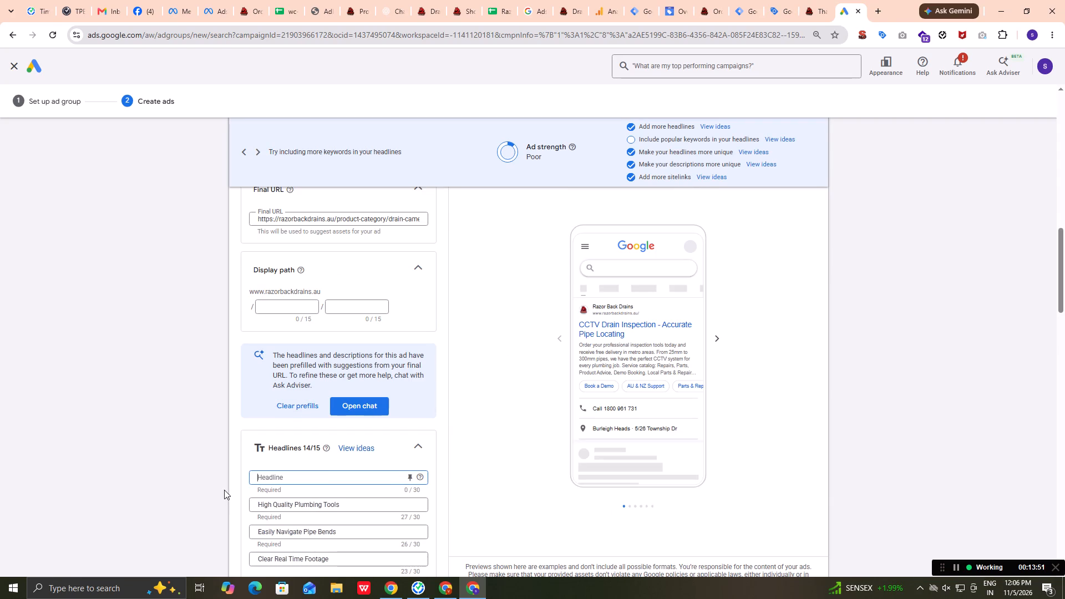
pyautogui.press('Tab')
pyautogui.press('Tab')
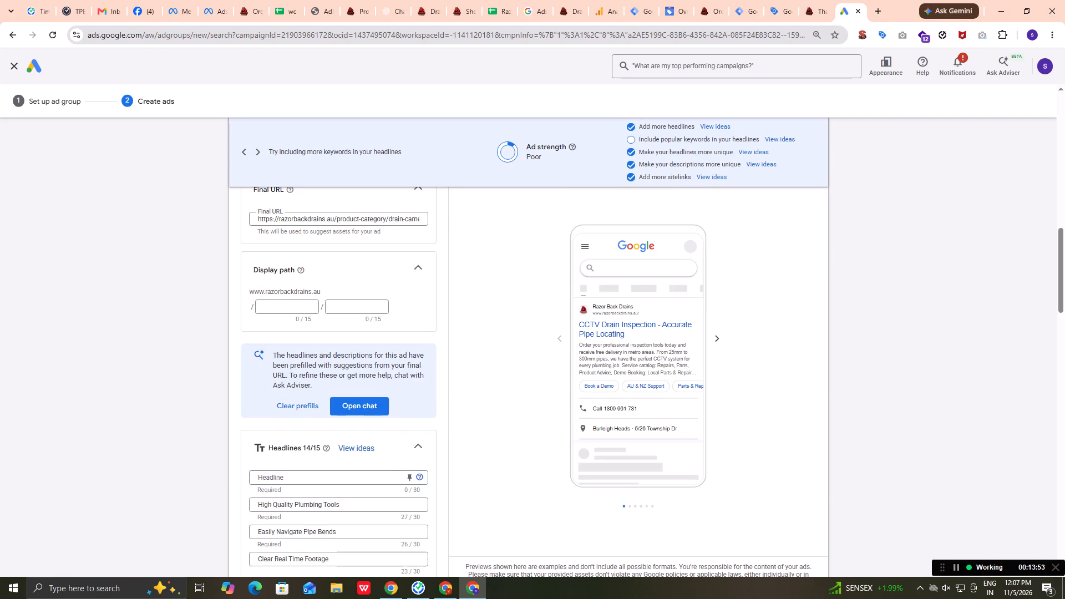
pyautogui.press('Tab')
pyautogui.press('BackSpace')
pyautogui.press('Tab')
pyautogui.press('Tab')
pyautogui.press('Tab')
pyautogui.press('BackSpace')
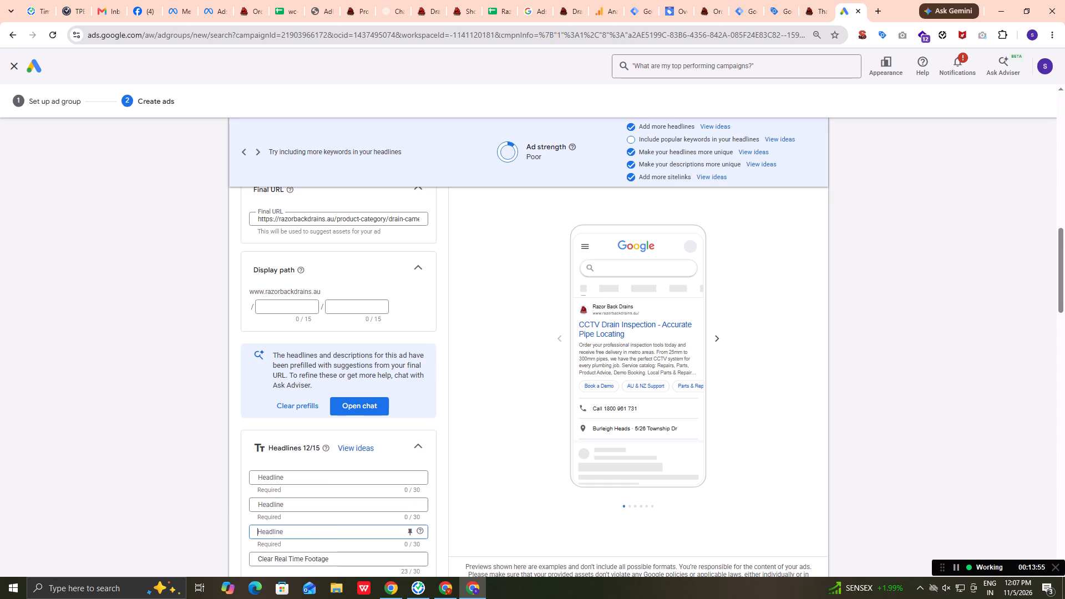
pyautogui.press('Tab')
pyautogui.press('Tab')
pyautogui.press('Tab')
pyautogui.press('BackSpace')
pyautogui.press('Tab')
pyautogui.press('Tab')
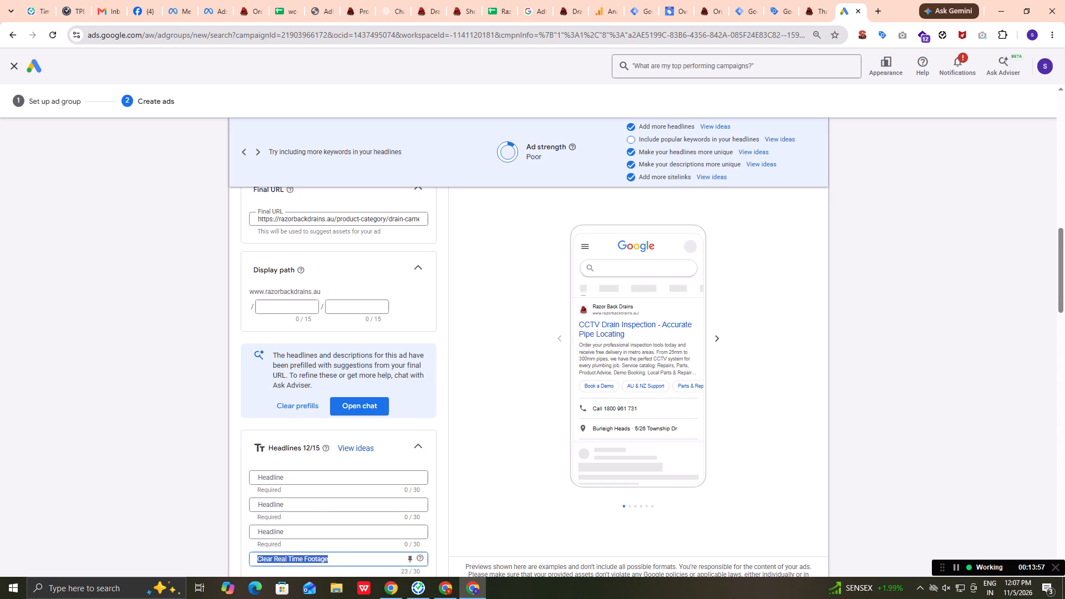
pyautogui.press('Tab')
pyautogui.press('BackSpace')
# Clear the sixth to tenth prefilled headlines, from "View Our Camera Range" to "Rugged Cameras For Plumbers".
pyautogui.press('Tab')
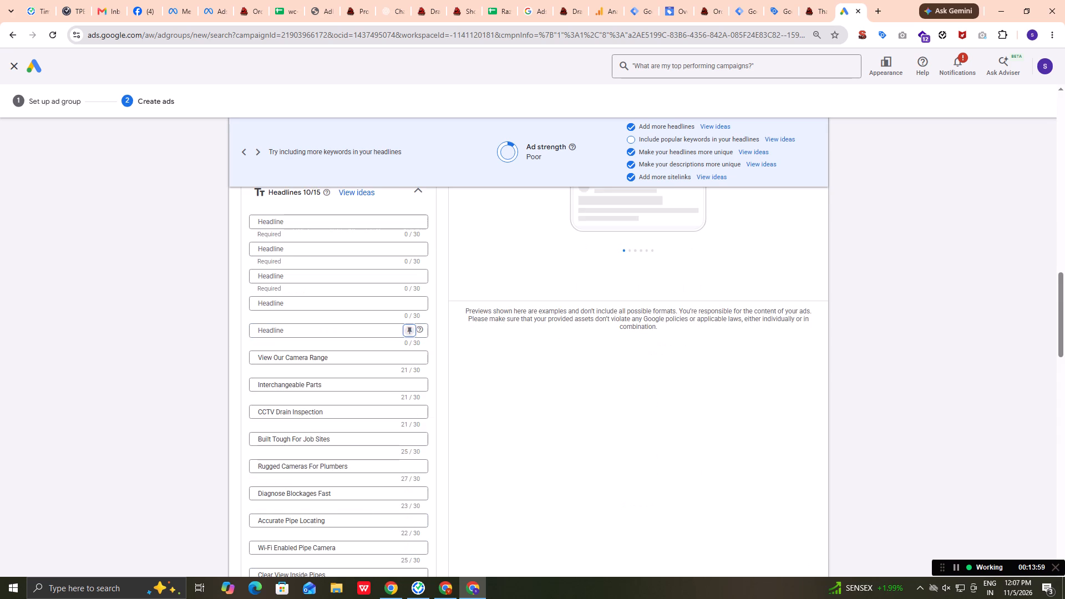
pyautogui.press('Tab')
pyautogui.press('Tab')
pyautogui.press('Tab')
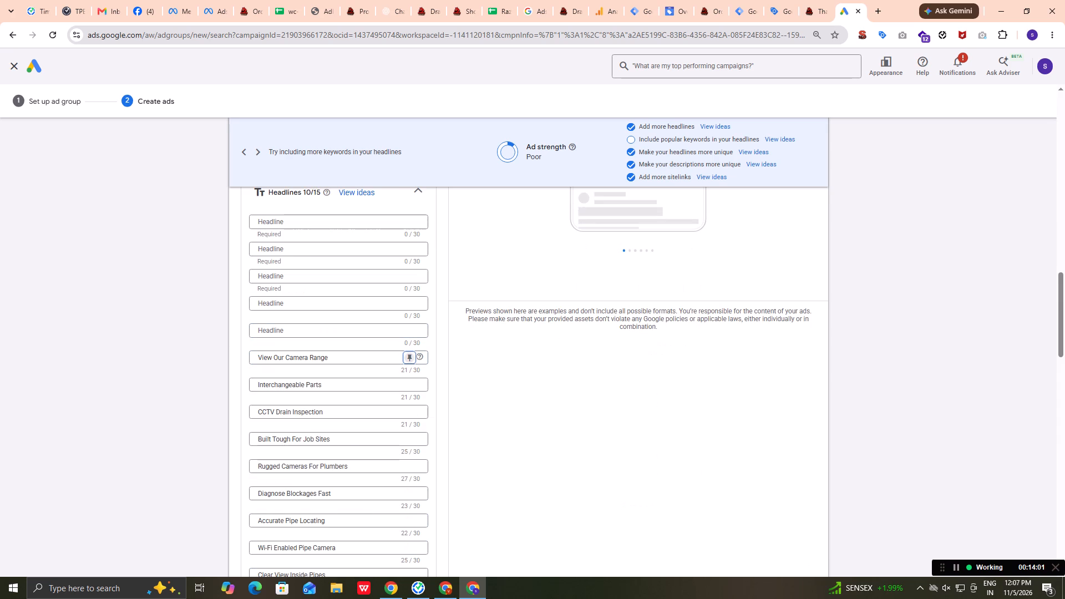
pyautogui.press('Left')
pyautogui.tripleClick(271, 358)
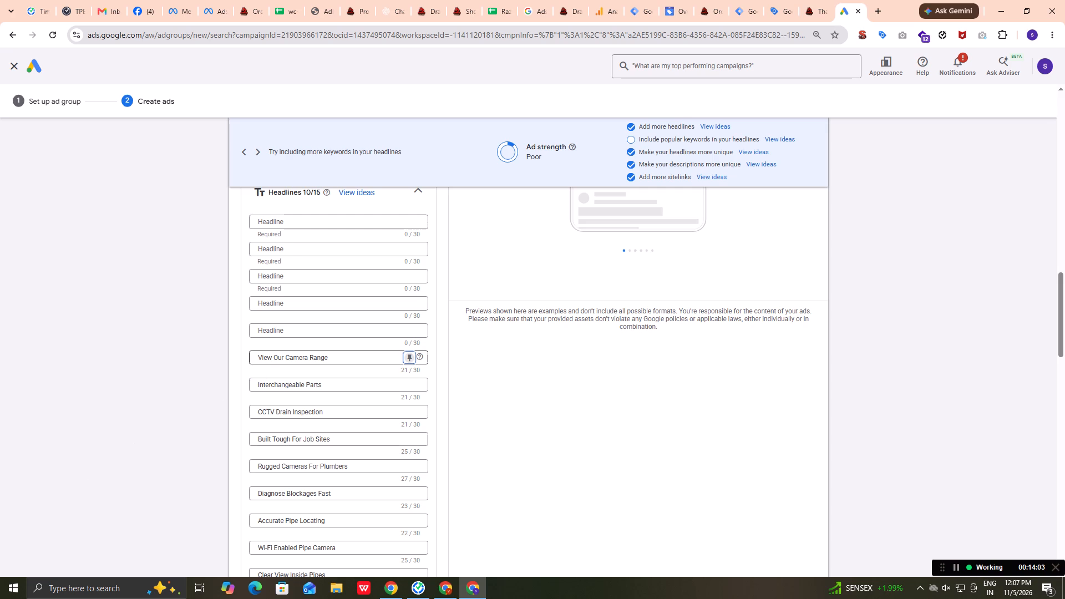
pyautogui.press('BackSpace')
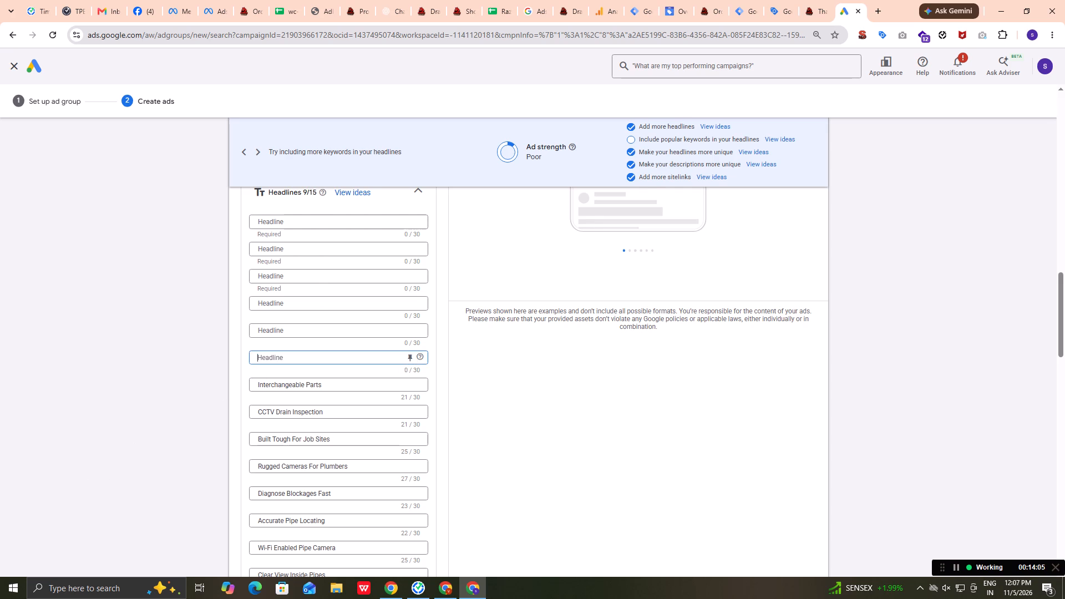
pyautogui.press('Tab')
pyautogui.press('Tab')
pyautogui.press('Tab')
pyautogui.press('BackSpace')
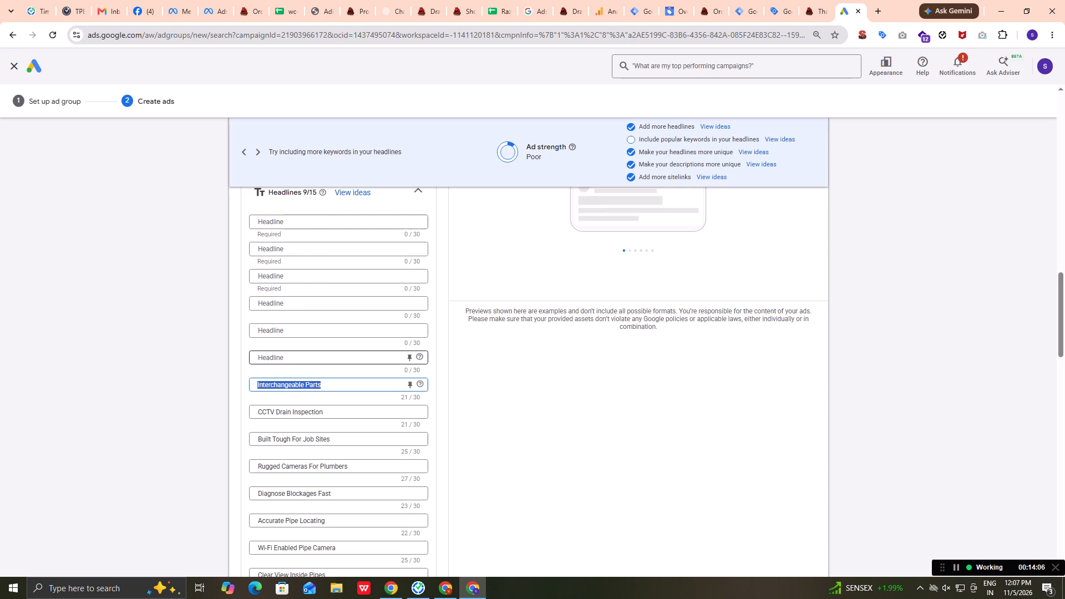
pyautogui.press('Tab')
pyautogui.press('Tab')
pyautogui.press('Tab')
pyautogui.press('BackSpace')
pyautogui.press('Tab')
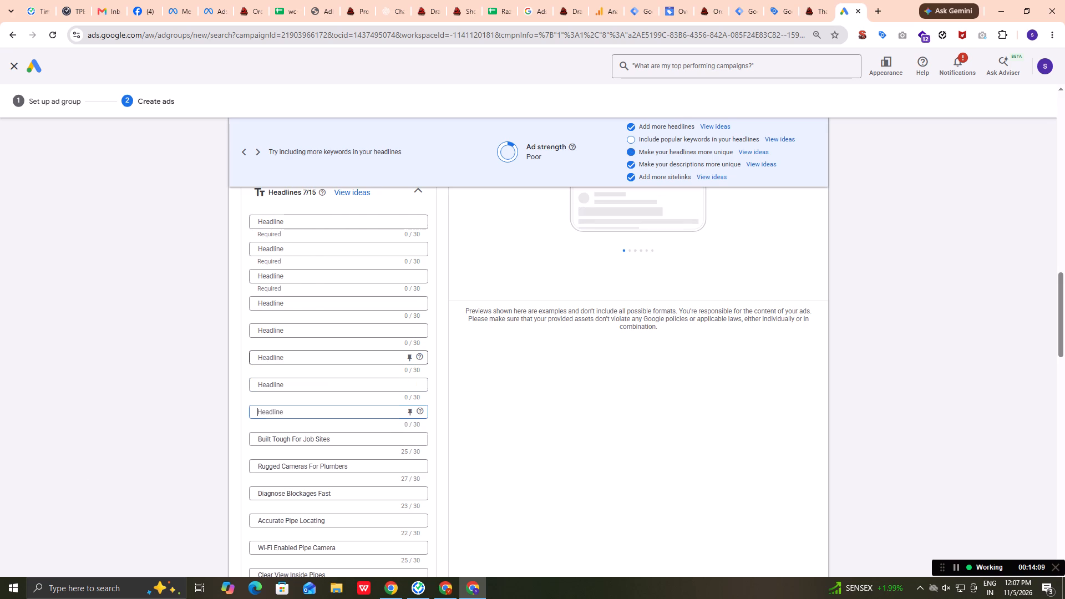
pyautogui.press('Tab')
pyautogui.press('Tab')
pyautogui.press('BackSpace')
pyautogui.press('Tab')
pyautogui.press('Tab')
pyautogui.press('Tab')
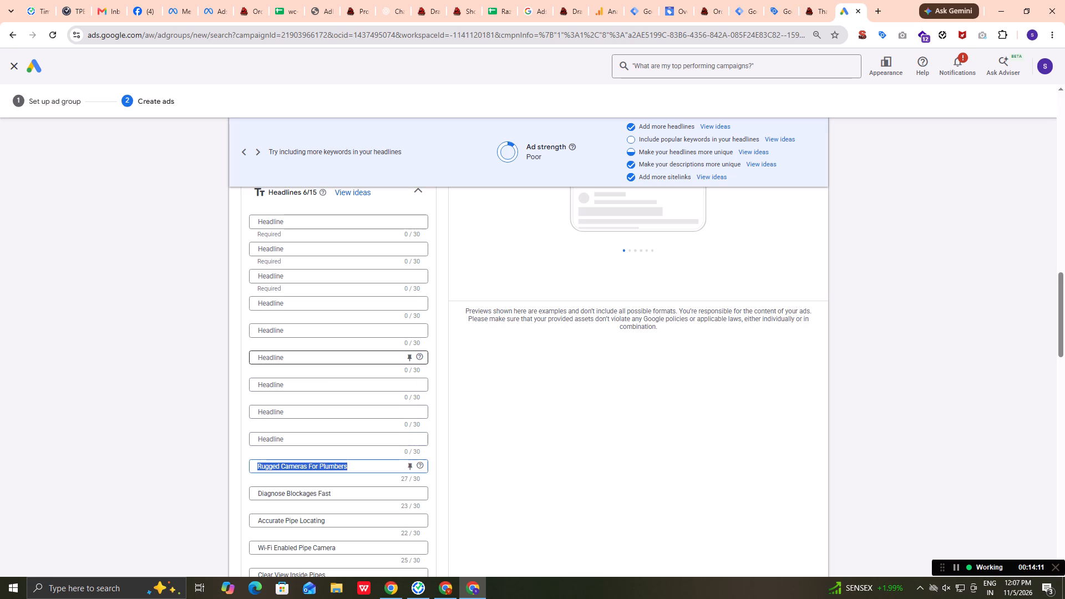
pyautogui.press('BackSpace')
# Clear the last five prefilled headlines, from "Diagnose Blockages Fast" to "Best Aussie Drain Cameras".
pyautogui.press('Tab')
pyautogui.press('Tab')
pyautogui.press('Tab')
pyautogui.press('BackSpace')
pyautogui.press('Tab')
pyautogui.press('Tab')
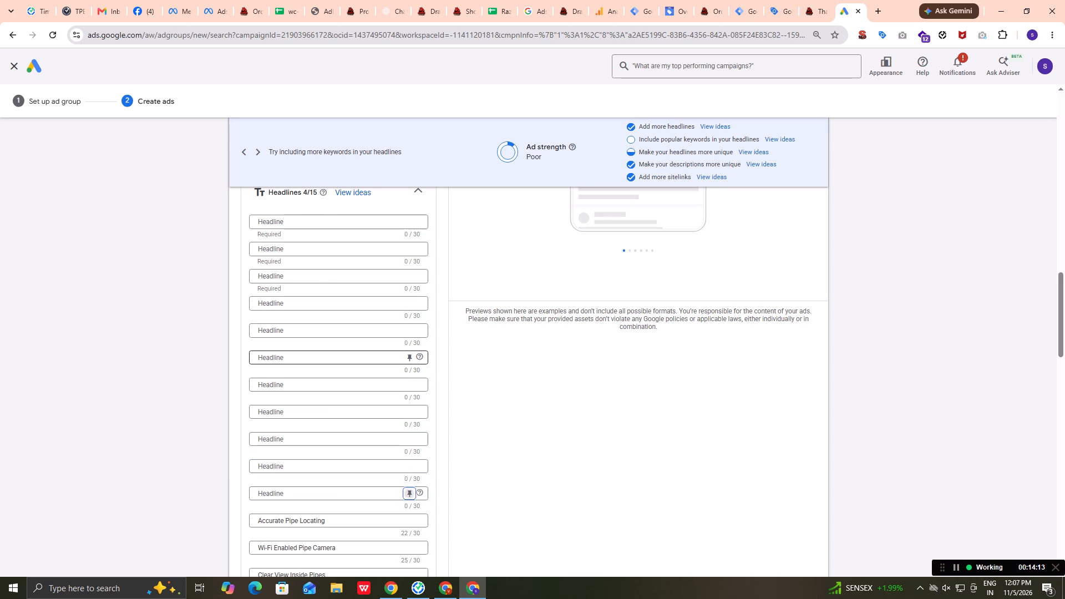
pyautogui.press('Tab')
pyautogui.press('BackSpace')
pyautogui.press('Tab')
pyautogui.press('Tab')
pyautogui.press('Tab')
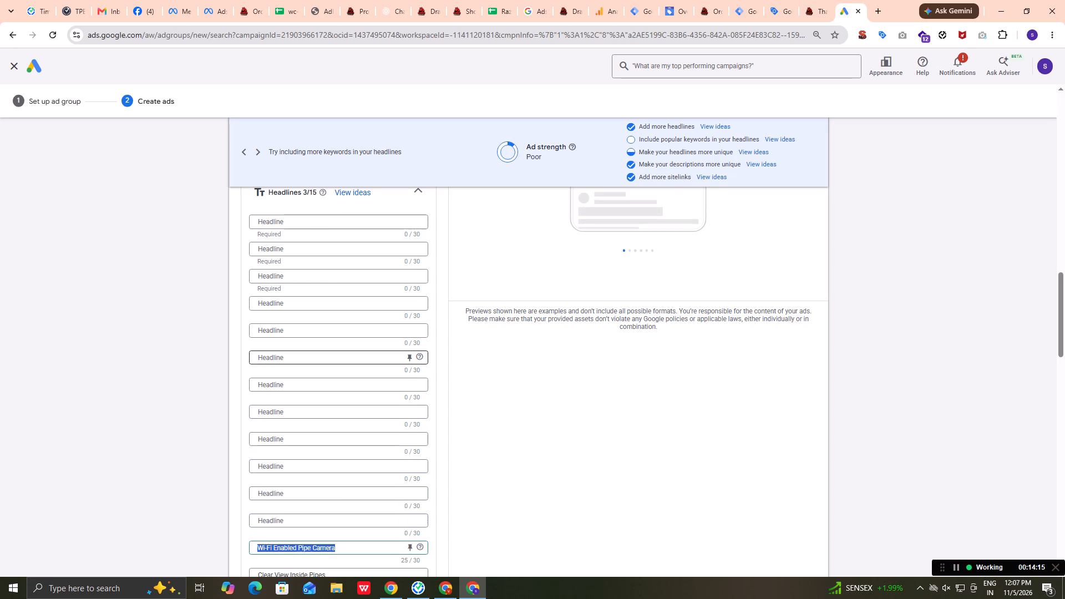
pyautogui.press('BackSpace')
pyautogui.scroll(-1, 271, 358)
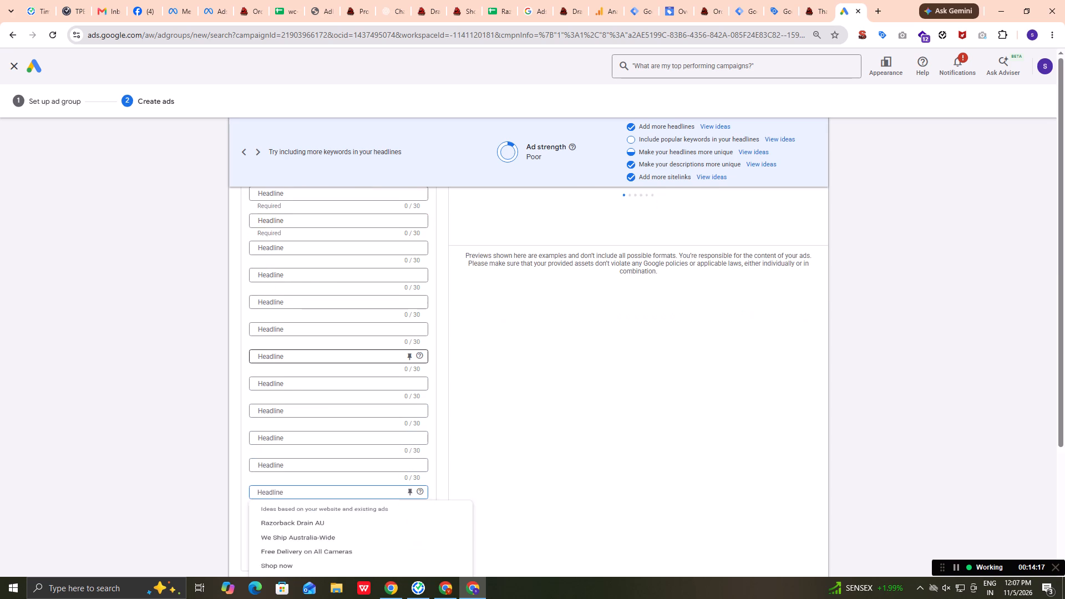
pyautogui.scroll(-2, 271, 358)
pyautogui.press('Tab')
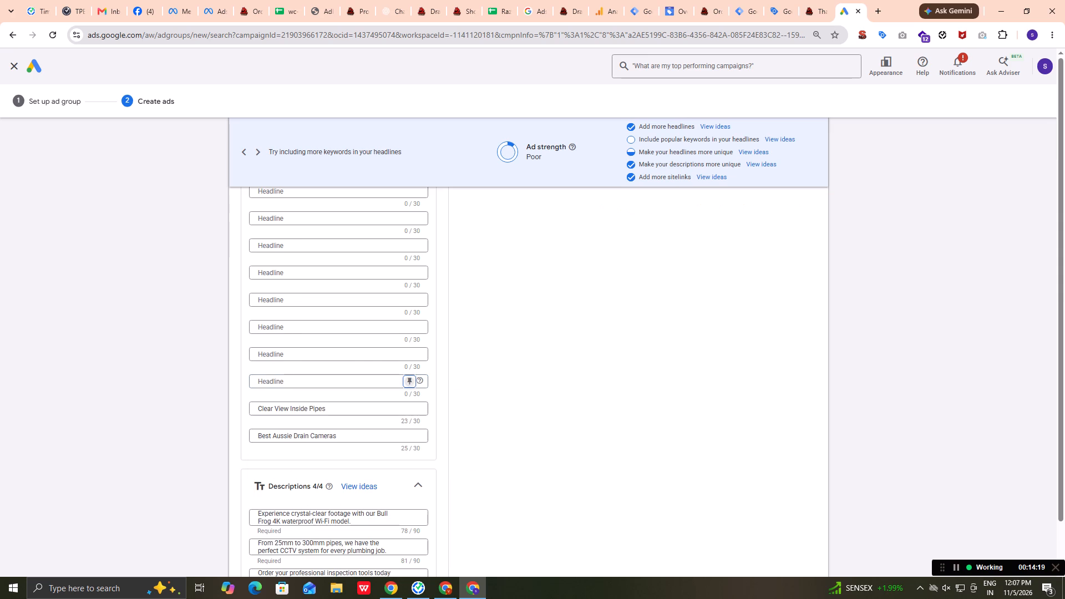
pyautogui.press('Tab')
pyautogui.press('Tab')
pyautogui.press('BackSpace')
pyautogui.press('Tab')
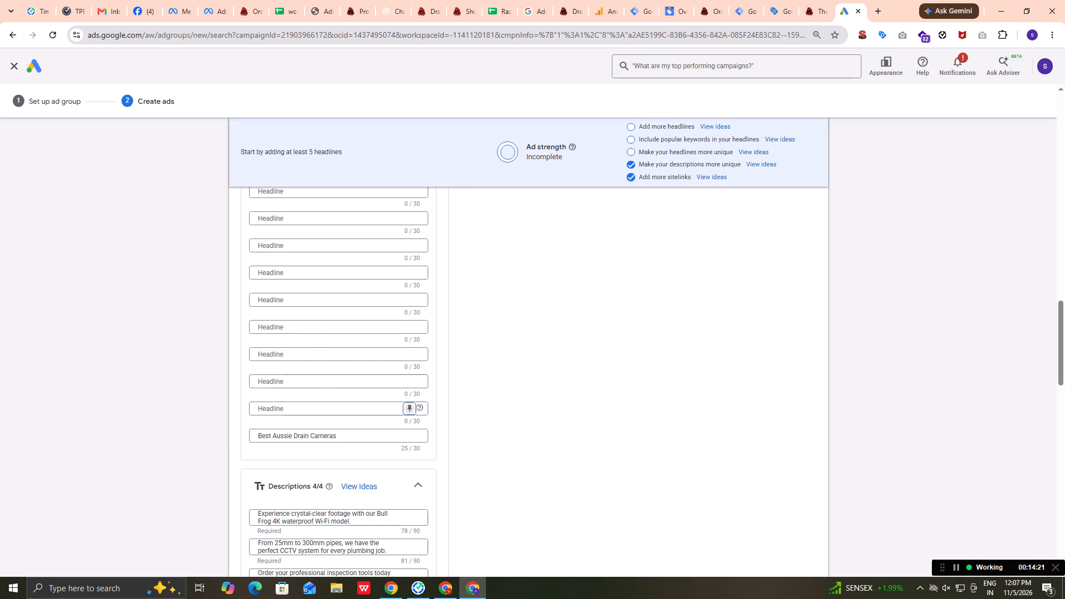
pyautogui.press('Tab')
pyautogui.press('Tab')
pyautogui.press('BackSpace')
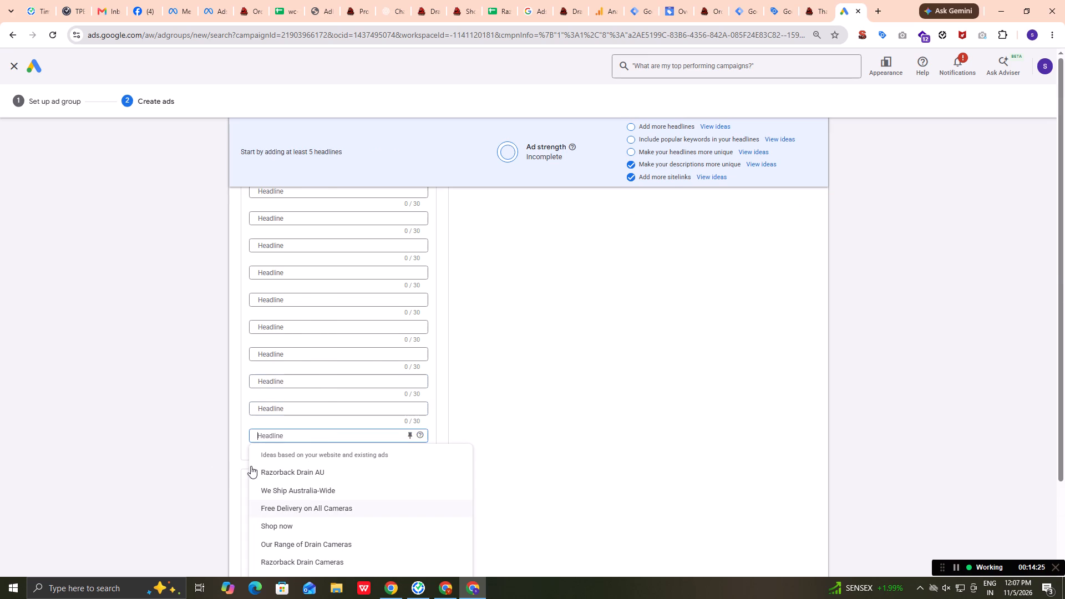
pyautogui.scroll(8, 209, 453)
pyautogui.click(131, 388)
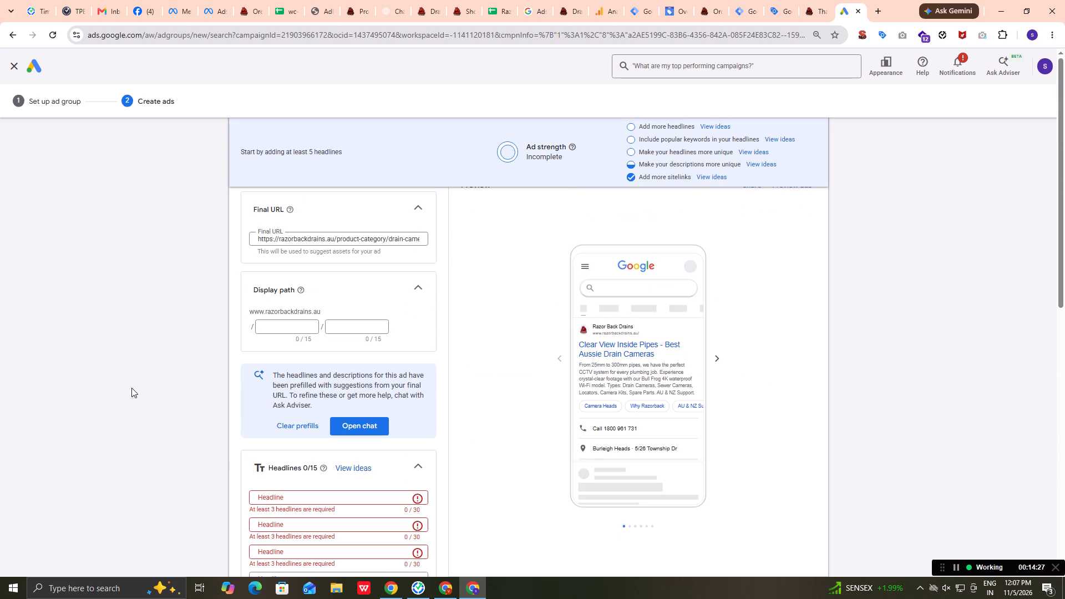
pyautogui.tripleClick(348, 237)
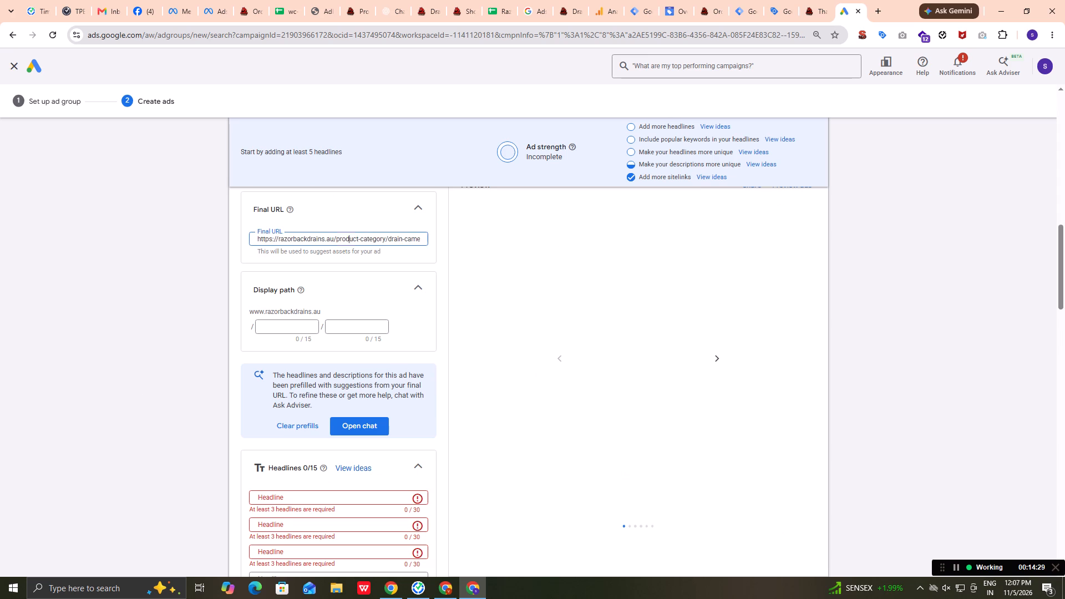
pyautogui.press('BackSpace')
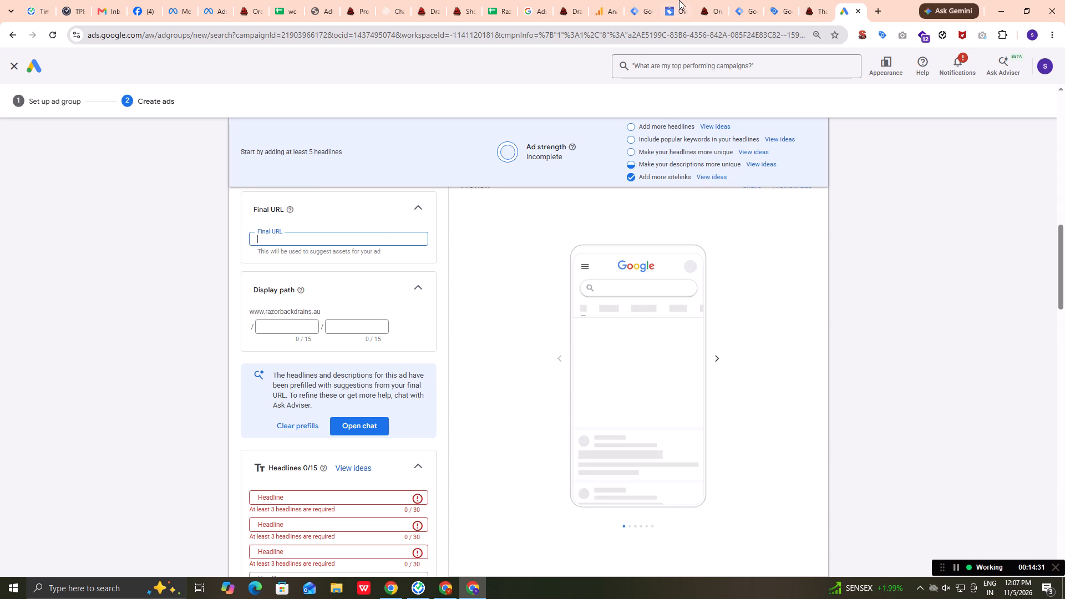
pyautogui.click(819, 7)
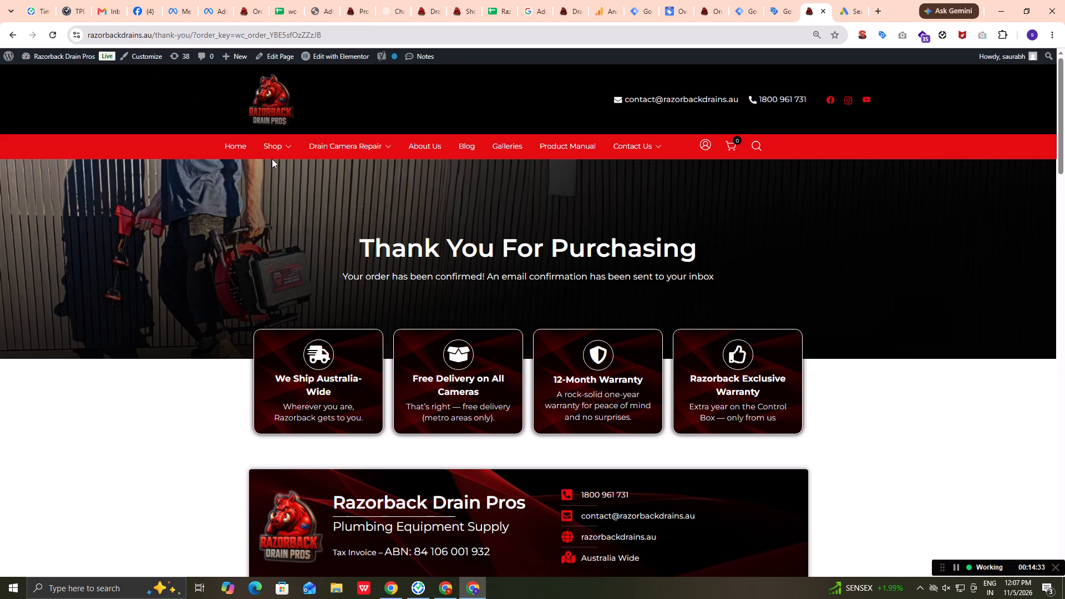
pyautogui.click(346, 144)
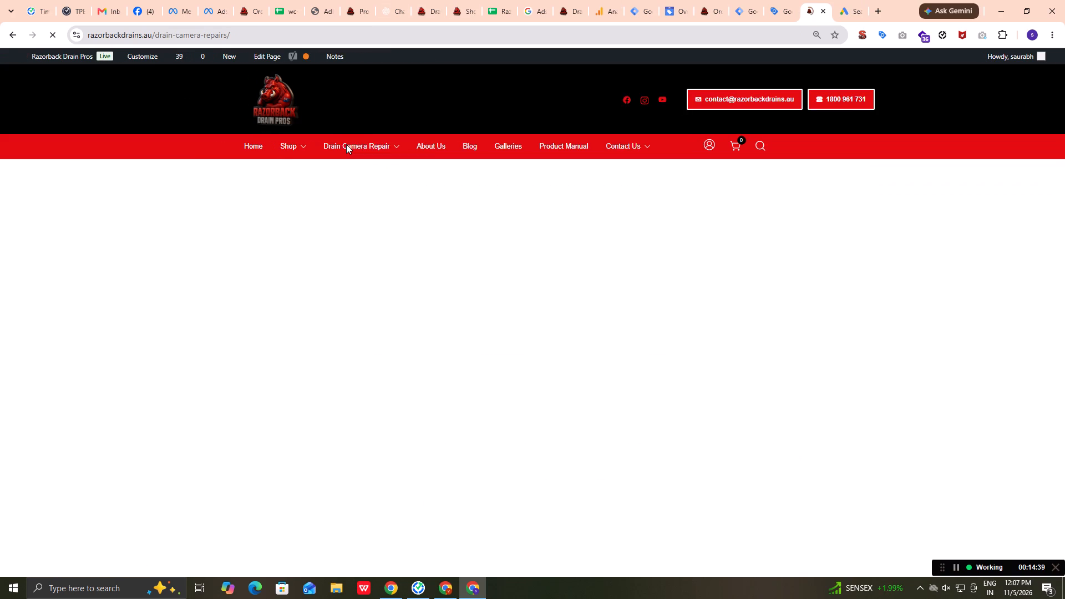
pyautogui.tripleClick(263, 38)
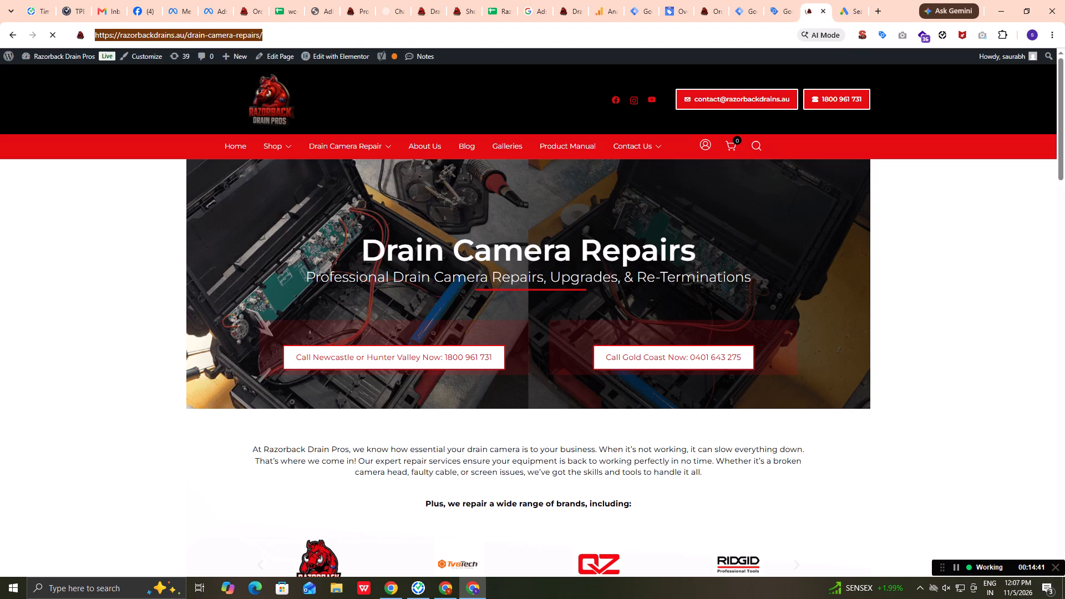
pyautogui.hotkey('ctrl', 'c')
pyautogui.hotkey('ctrl', 'Tab')
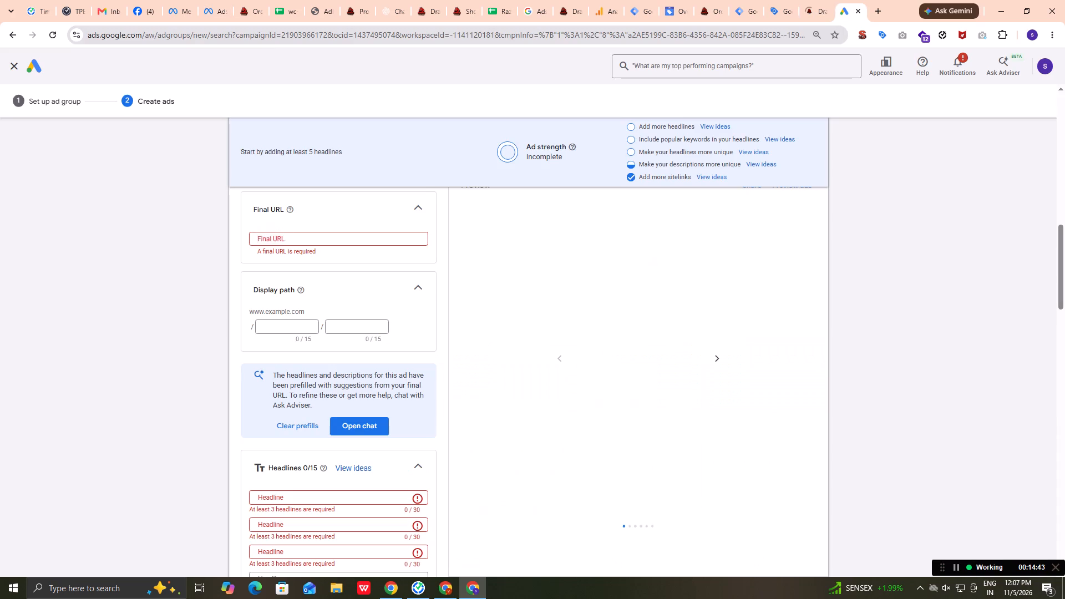
pyautogui.hotkey('ctrl', 'v')
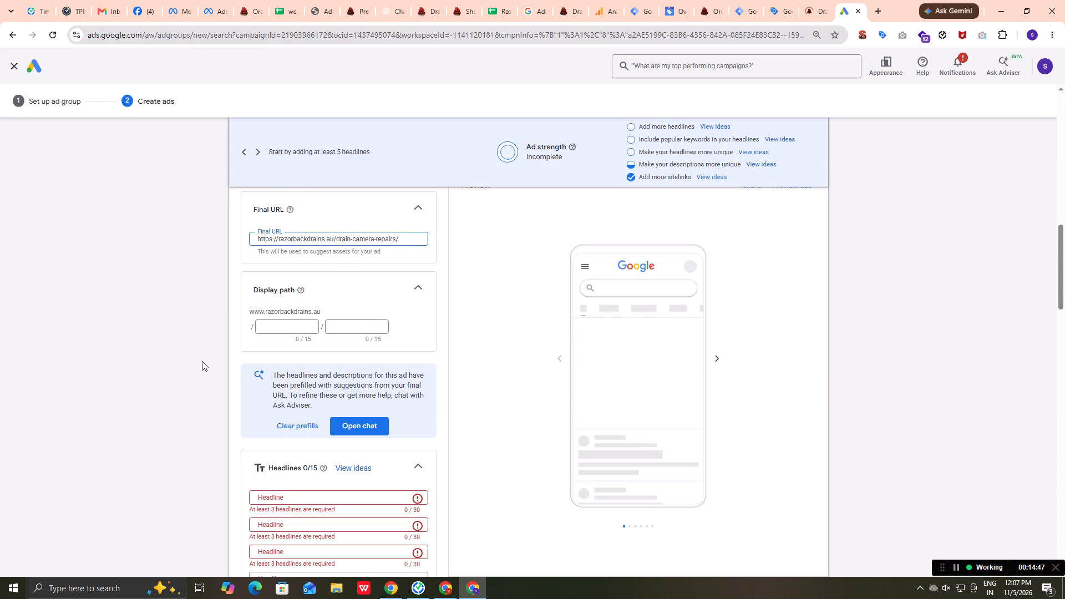
# Review the ad group's keyword section and targeting settings above the ad.
pyautogui.scroll(-1, 202, 361)
pyautogui.scroll(4, 202, 361)
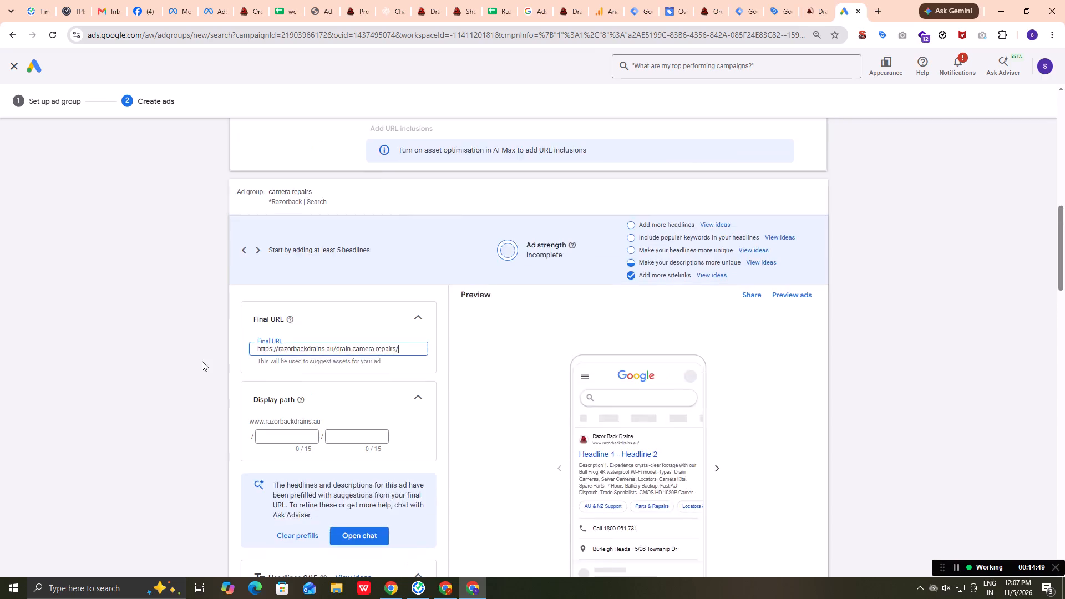
pyautogui.scroll(5, 202, 361)
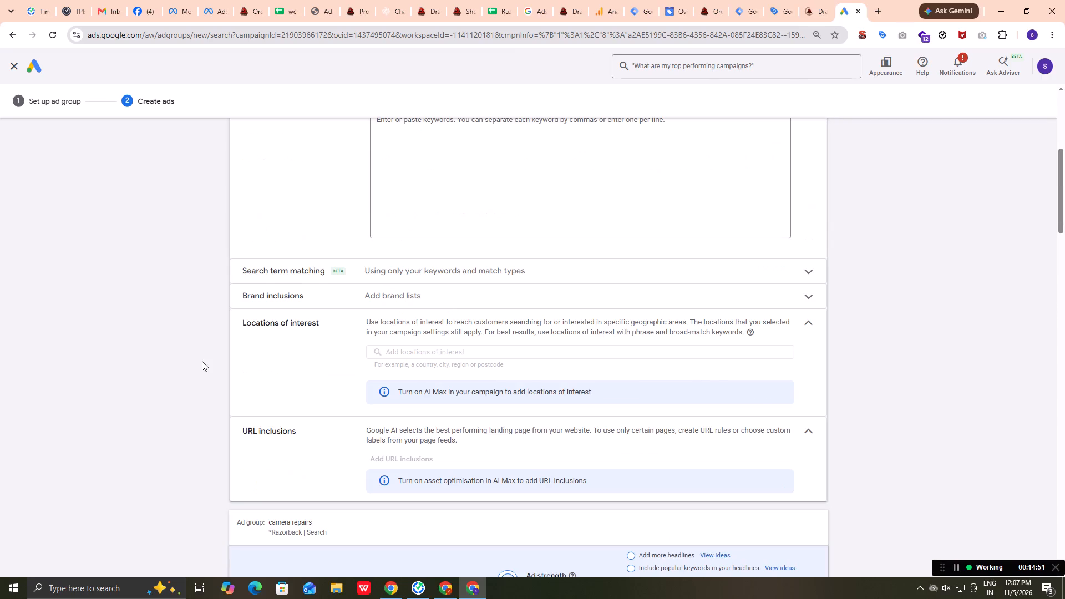
pyautogui.scroll(2, 202, 361)
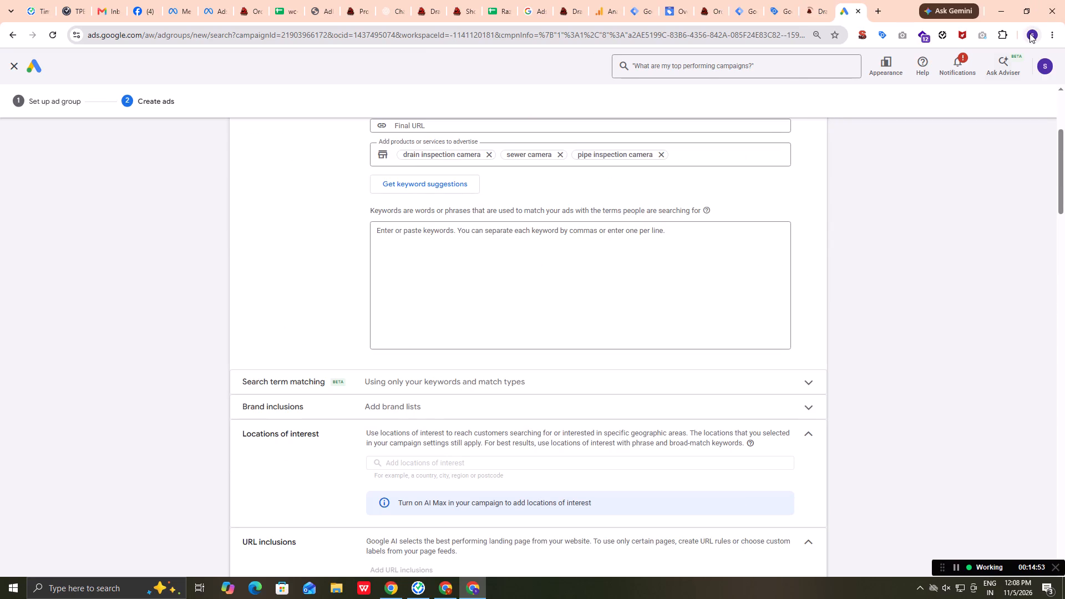
# Switch to the RazorbackDrains (The) Chrome profile.
pyautogui.click(1029, 33)
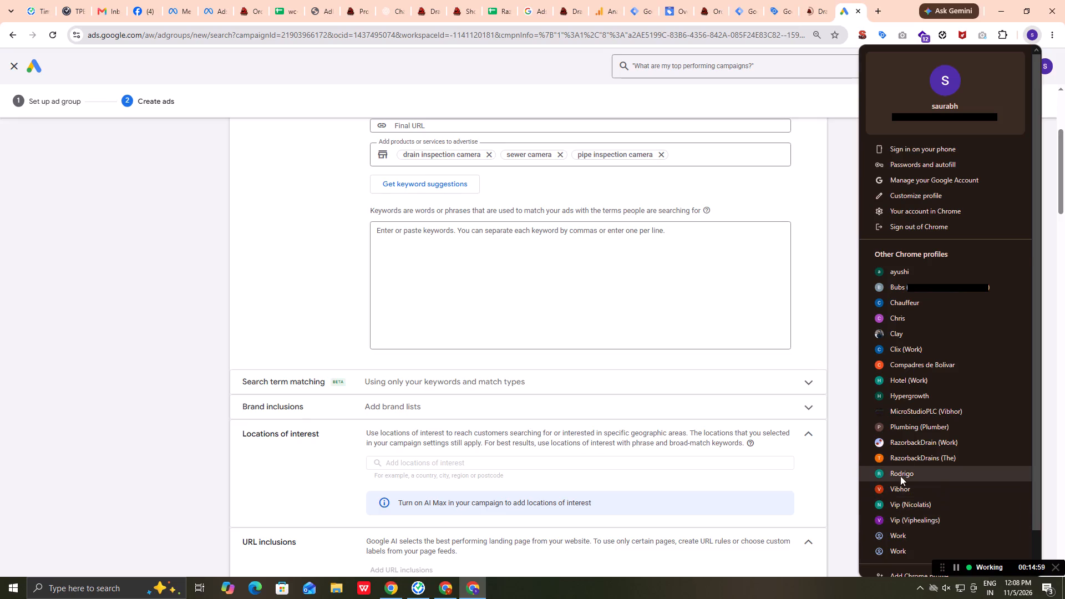
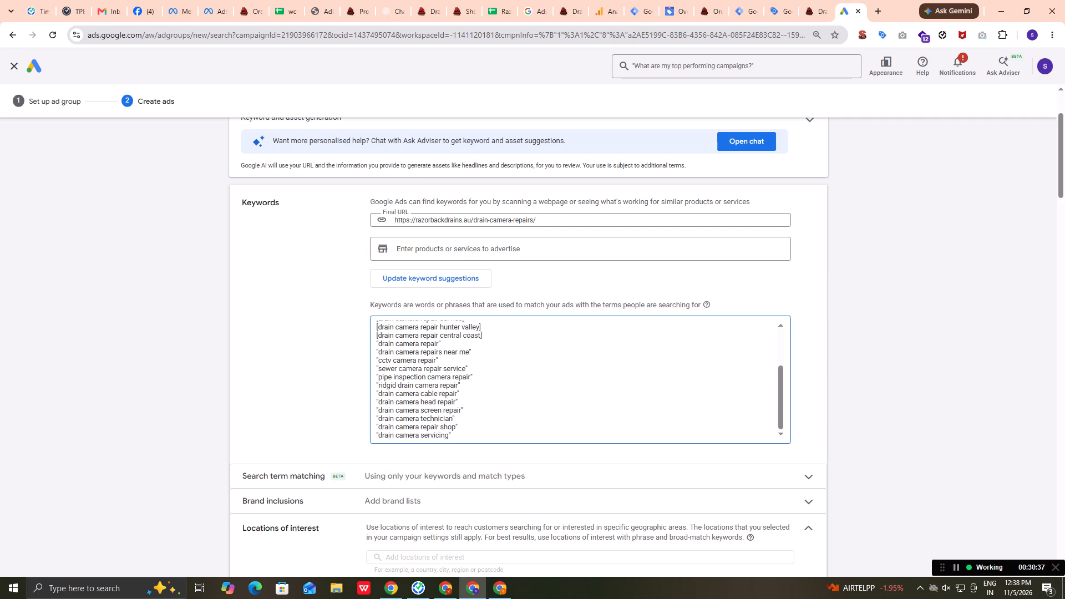
# Expand the search term matching settings and examine them with the locations of interest, URL inclusions and the completed keyword list.
pyautogui.scroll(-2, 509, 430)
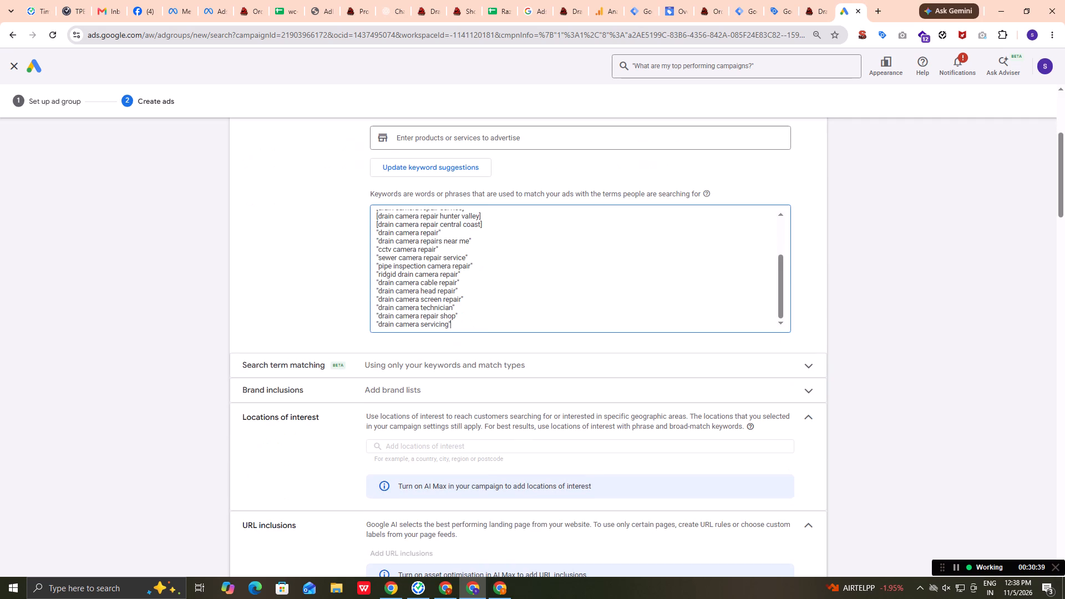
pyautogui.click(457, 361)
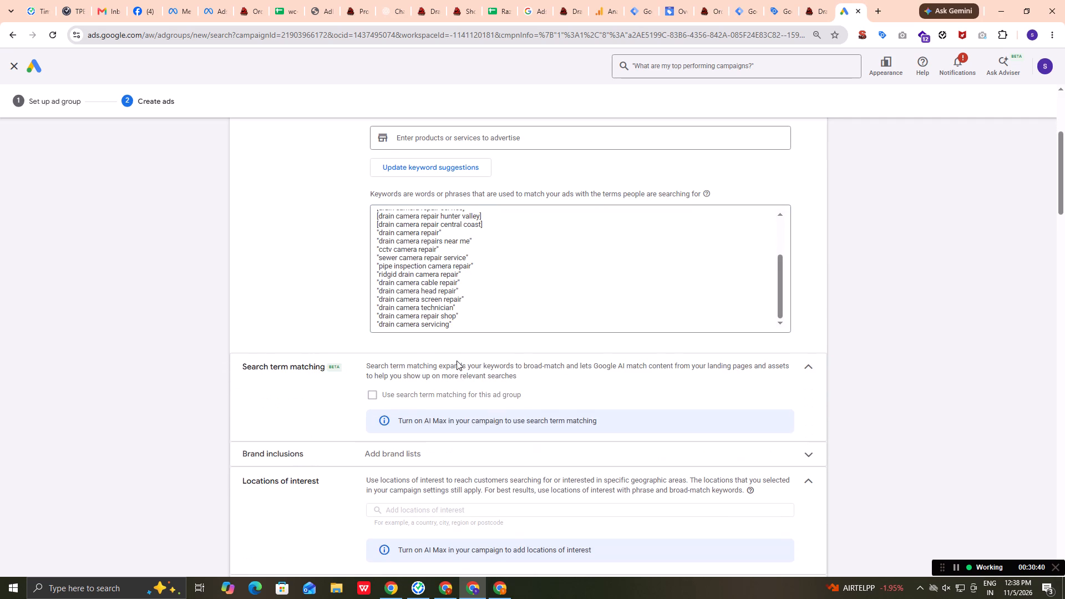
pyautogui.click(457, 361)
pyautogui.scroll(3, 488, 369)
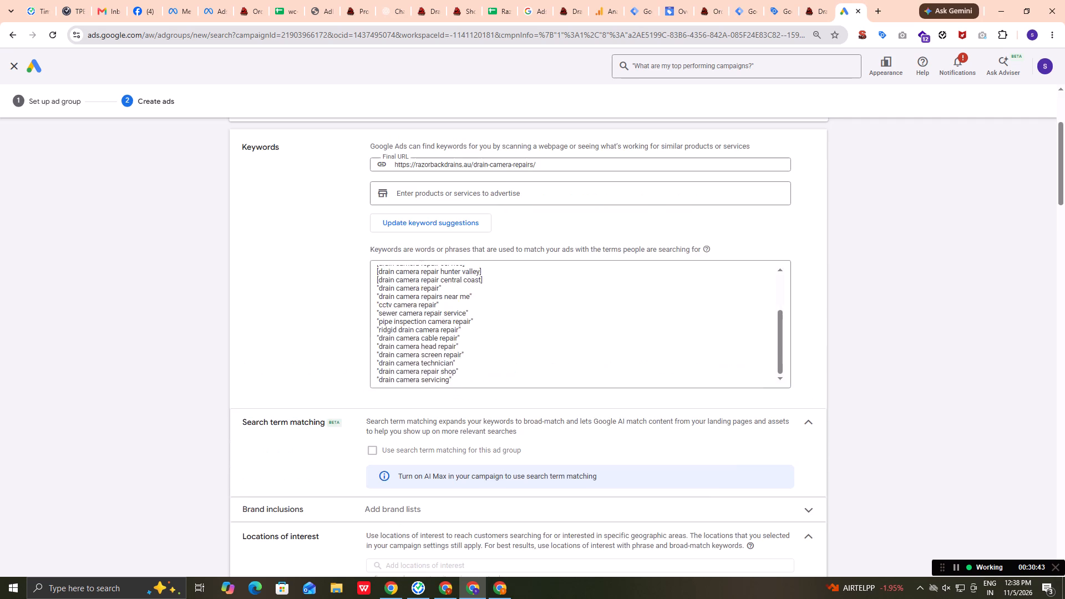
pyautogui.scroll(4, 488, 369)
pyautogui.scroll(3, 600, 336)
pyautogui.scroll(-2, 600, 336)
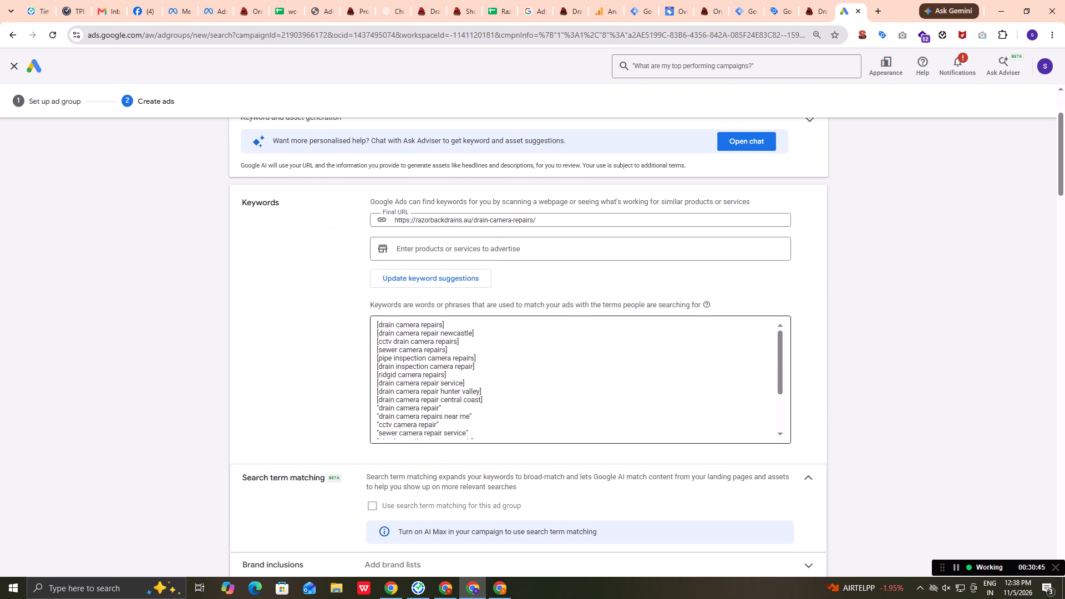
pyautogui.scroll(-4, 600, 336)
pyautogui.scroll(-5, 570, 453)
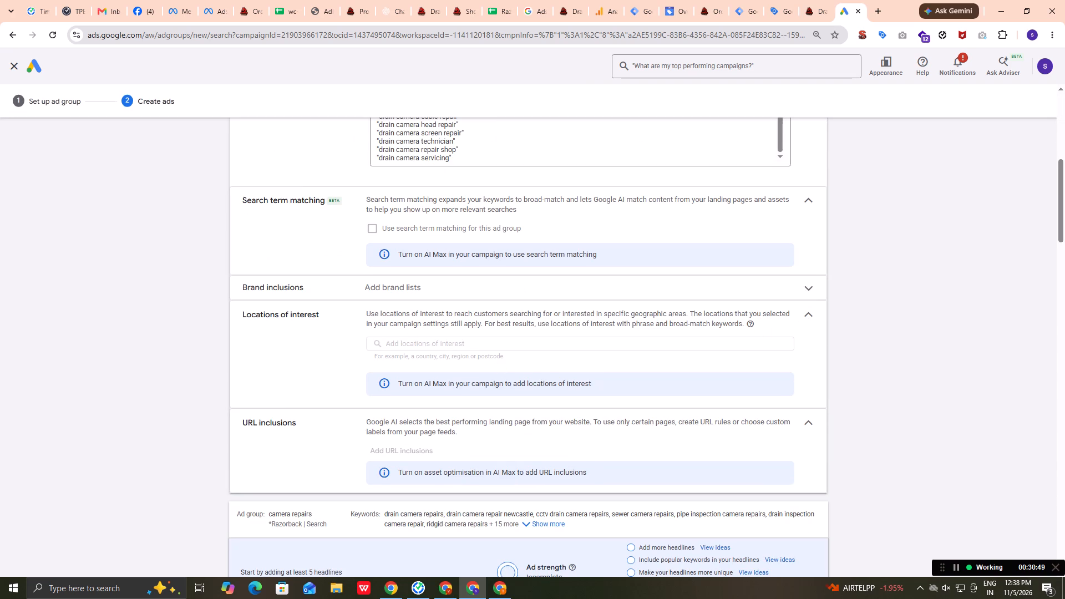
pyautogui.click(488, 334)
pyautogui.scroll(10, 485, 347)
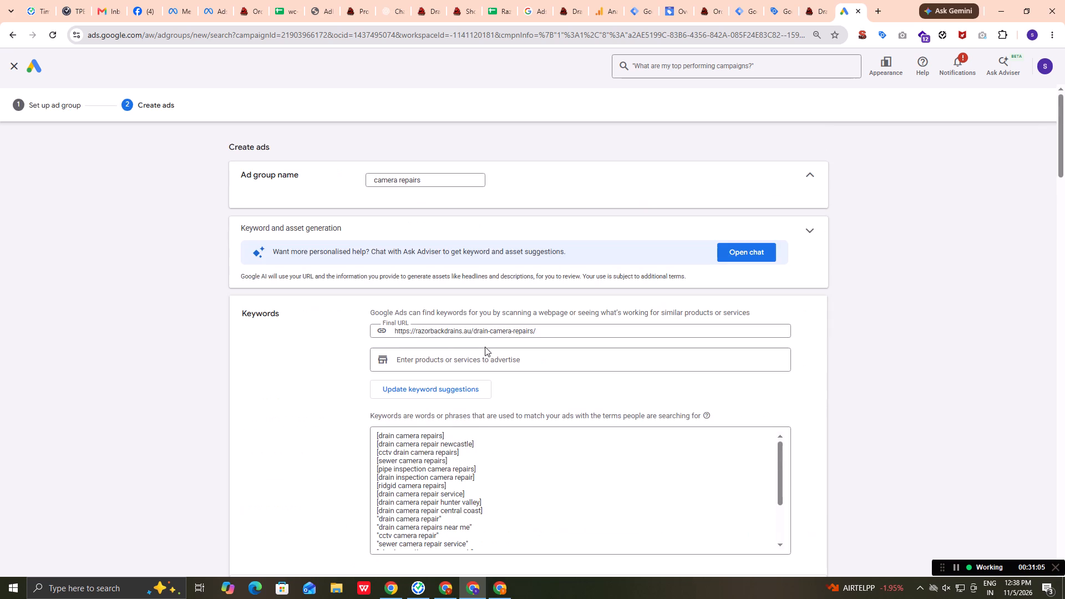
# Fill in the ad's display path with "drain camera" as the first part and "repairs" as the second.
pyautogui.scroll(-14, 485, 347)
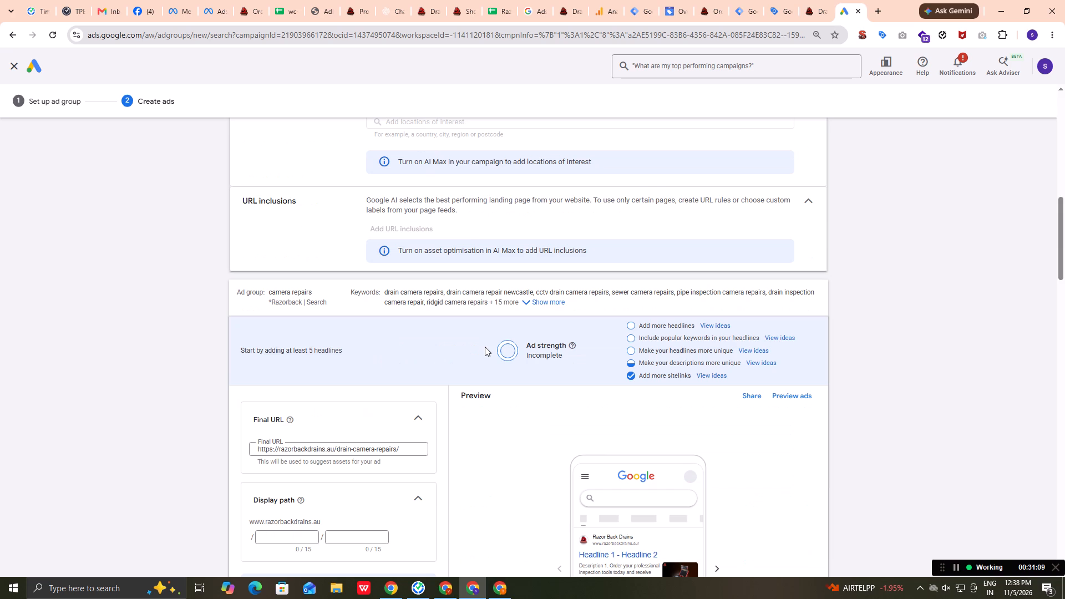
pyautogui.scroll(-1, 485, 347)
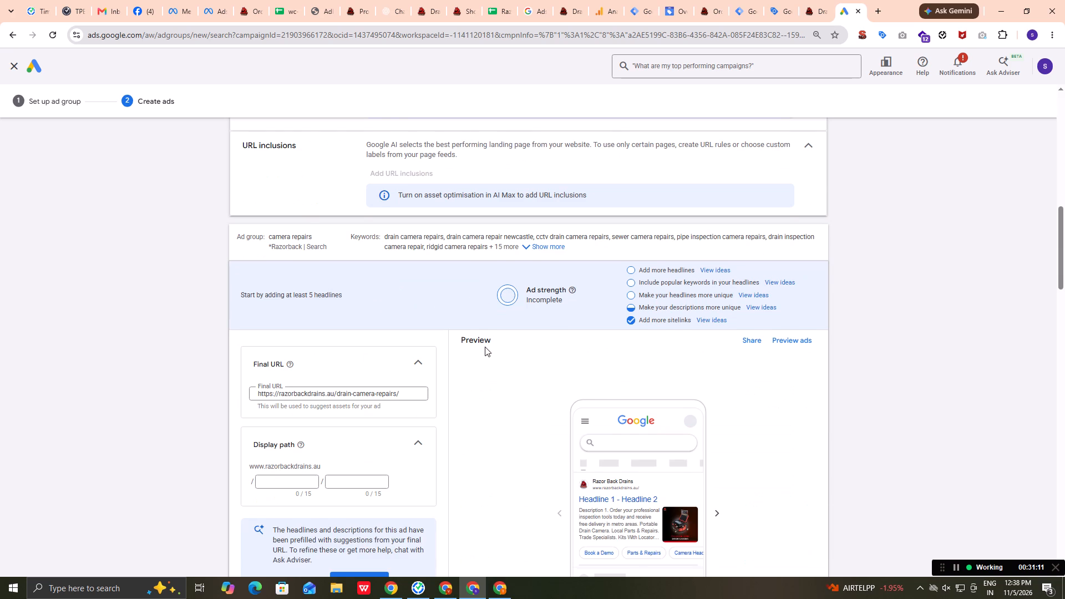
pyautogui.scroll(-2, 485, 347)
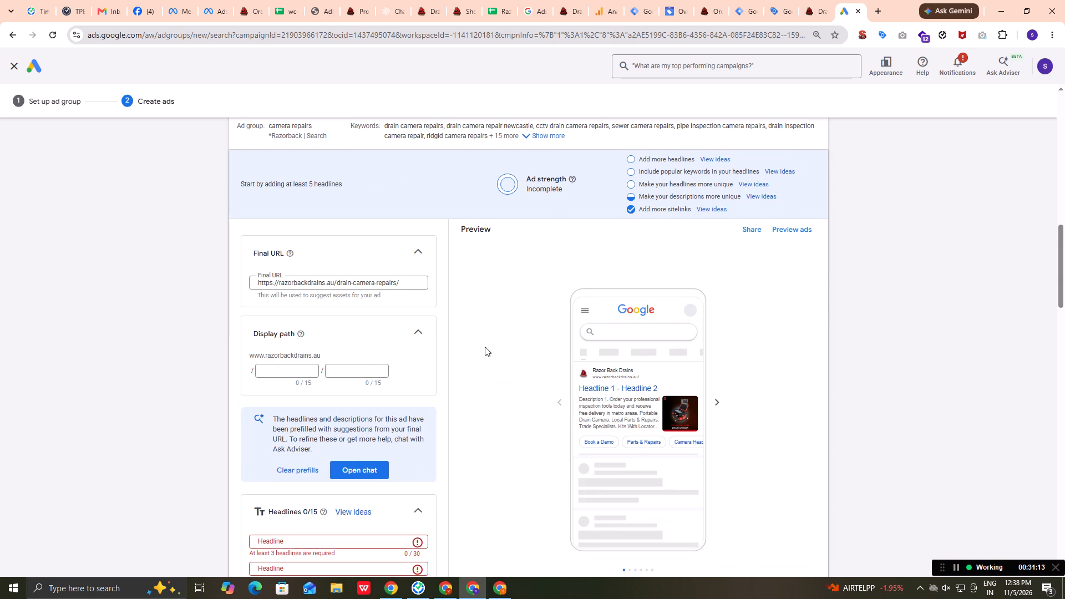
pyautogui.scroll(-1, 485, 347)
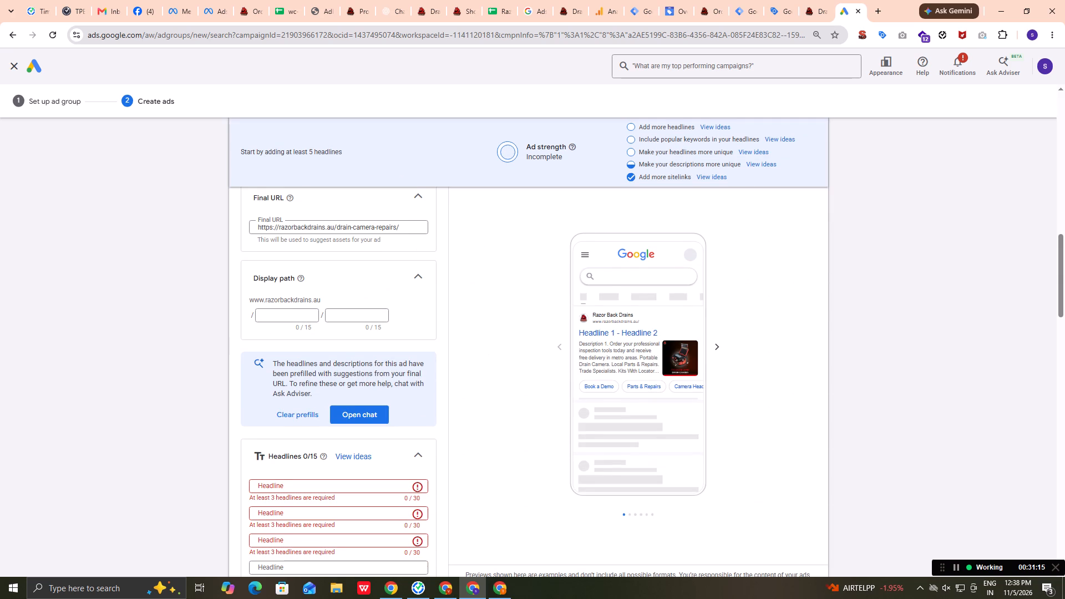
pyautogui.click(293, 315)
pyautogui.write('drain')
pyautogui.press('space')
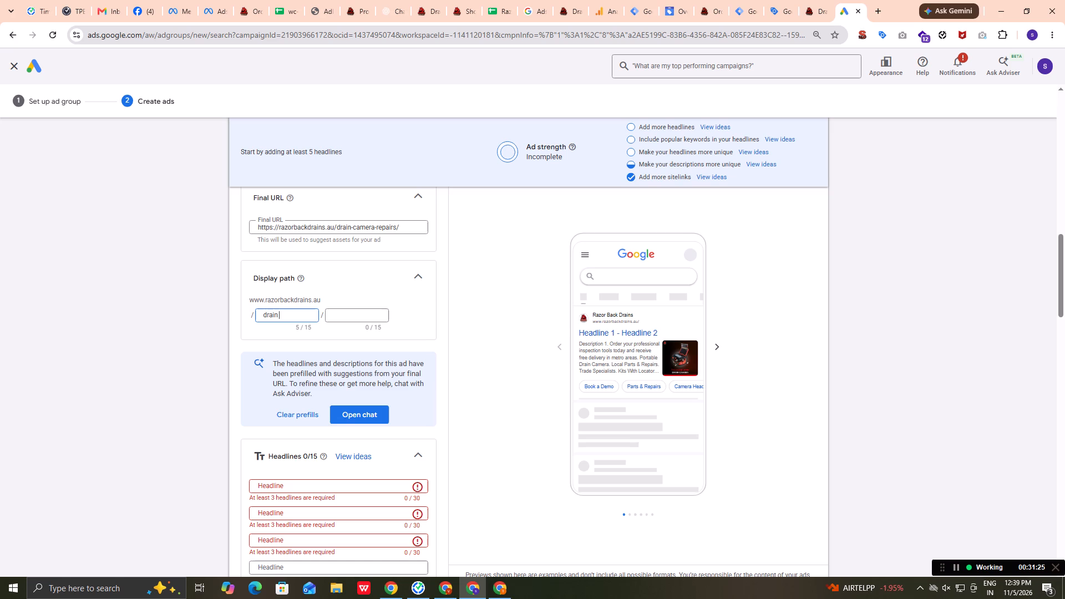
pyautogui.write('cam')
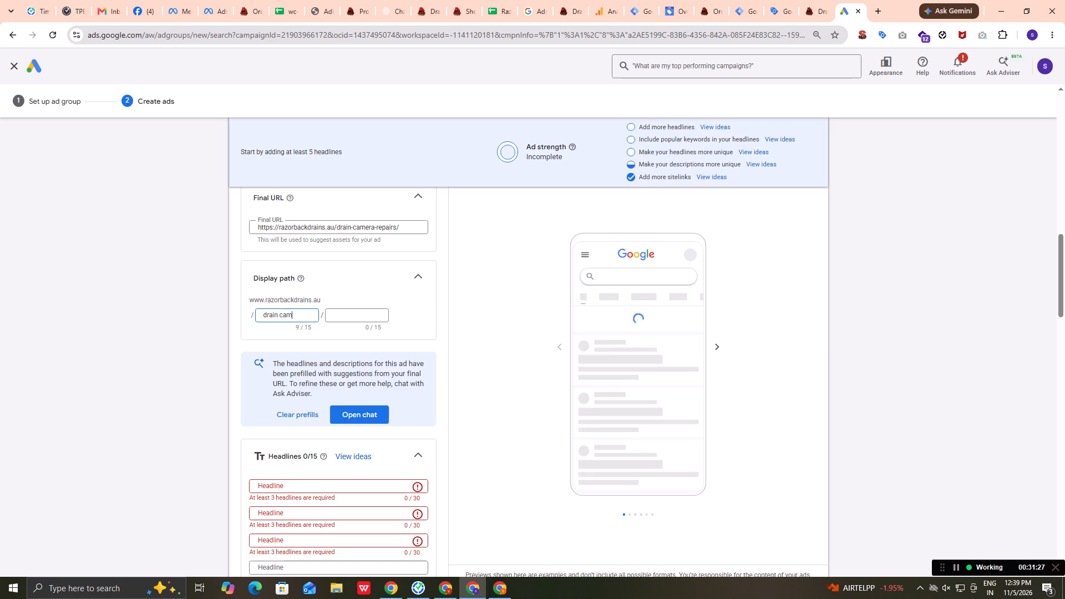
pyautogui.write('er')
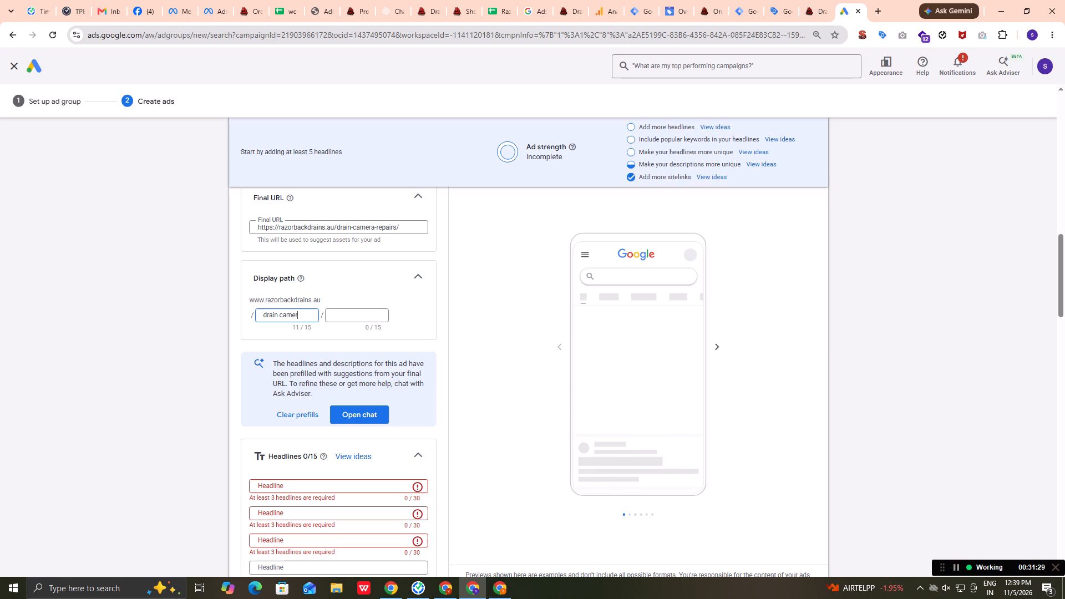
pyautogui.press('a')
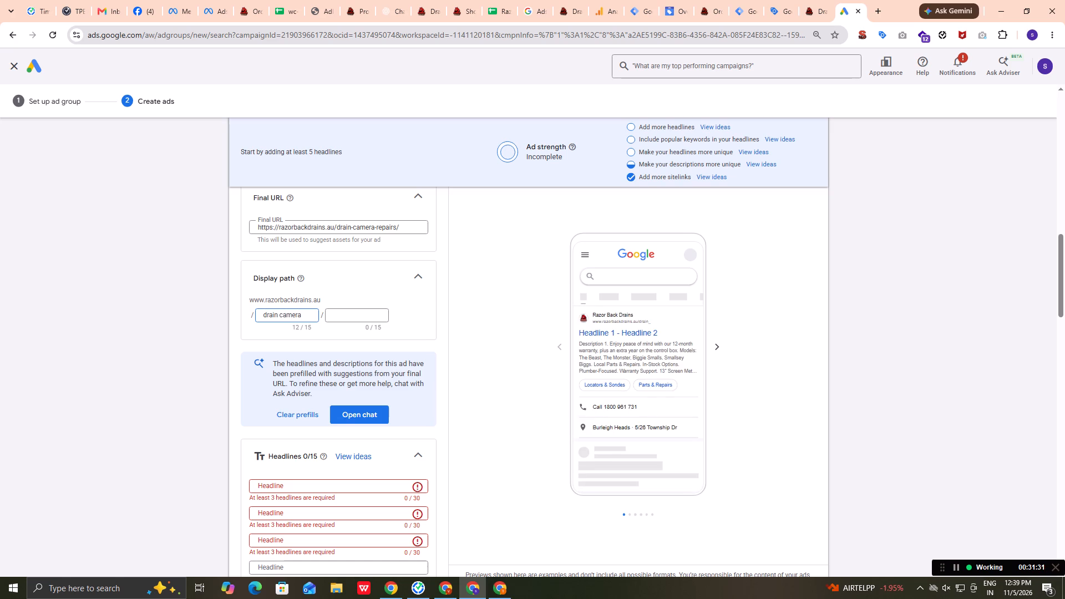
pyautogui.press('Tab')
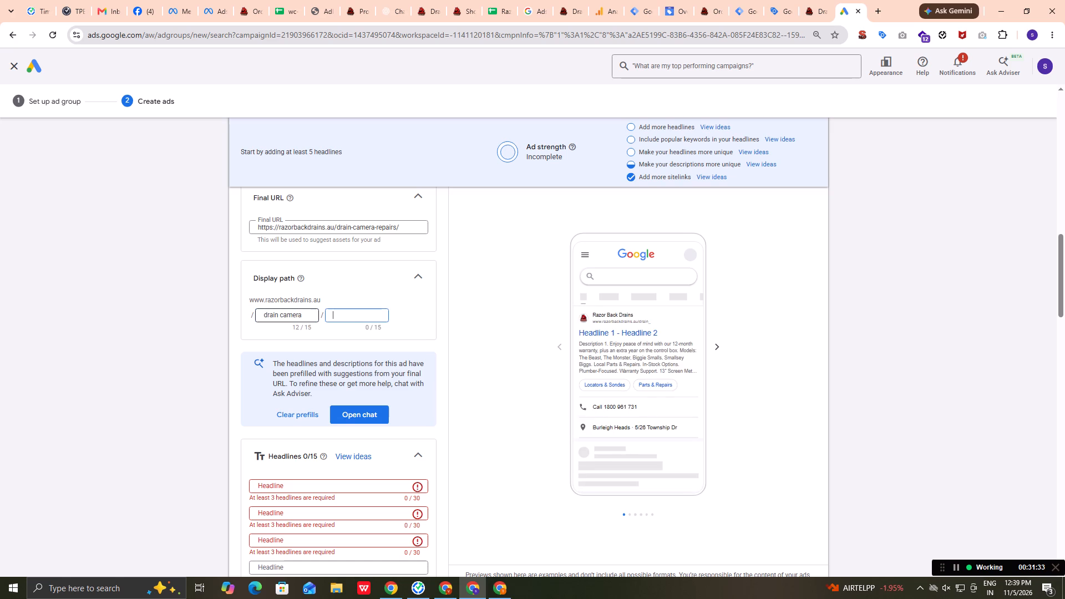
pyautogui.write('repair')
pyautogui.press('s')
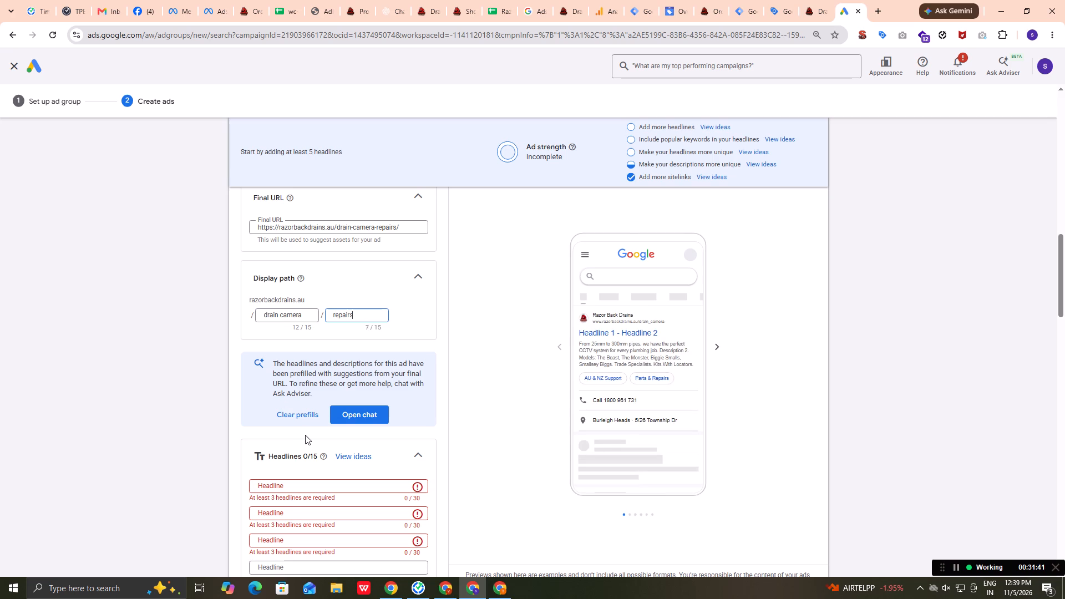
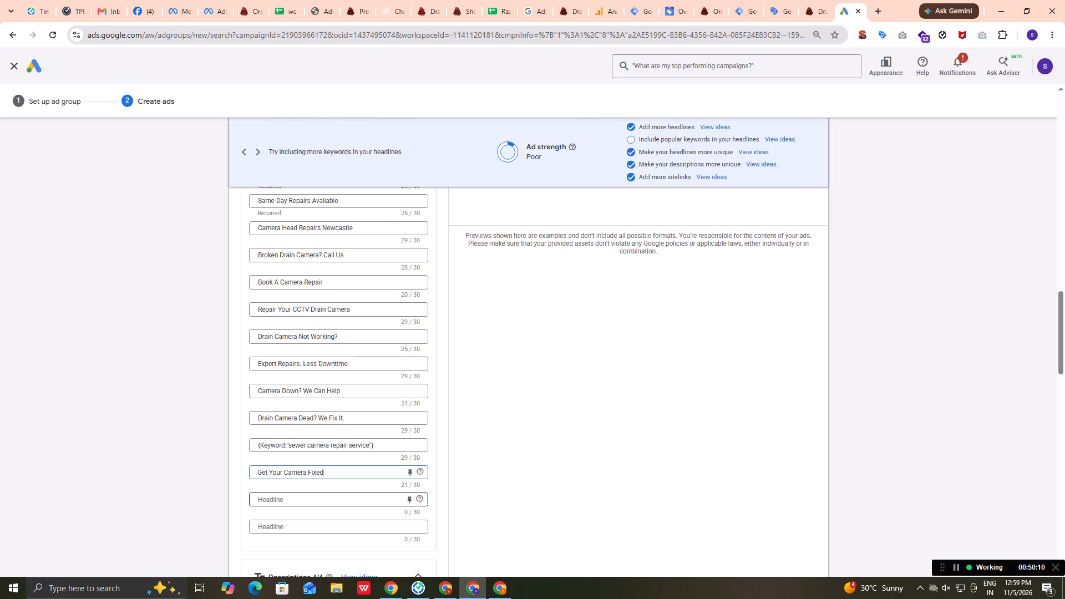
pyautogui.hotkey('ctrl', 'v')
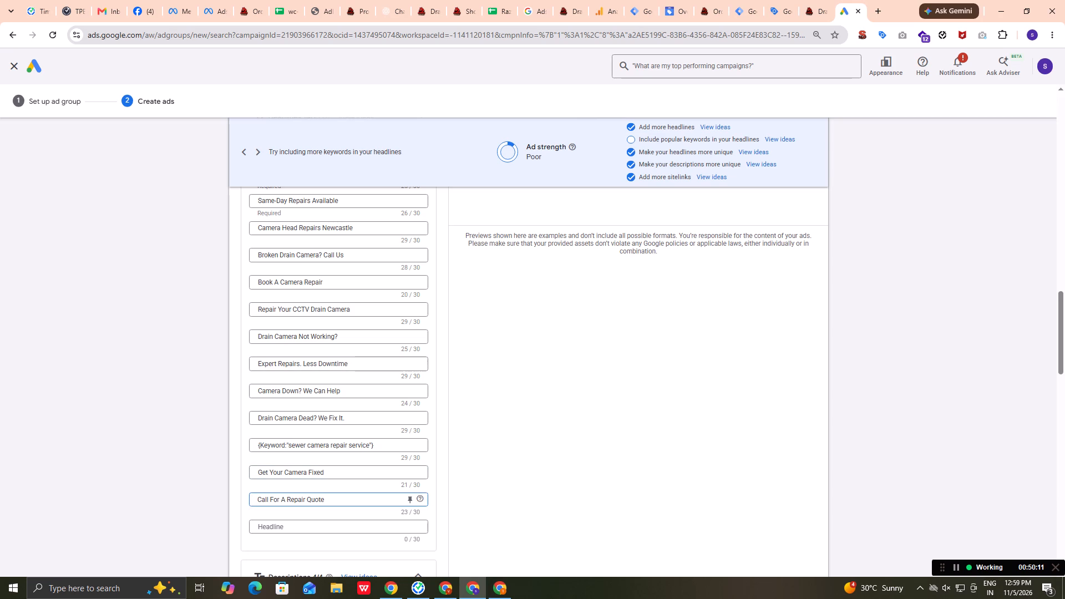
# Expand the ad group's keyword summary above the ad and examine it for terms to use in the headlines.
pyautogui.click(293, 525)
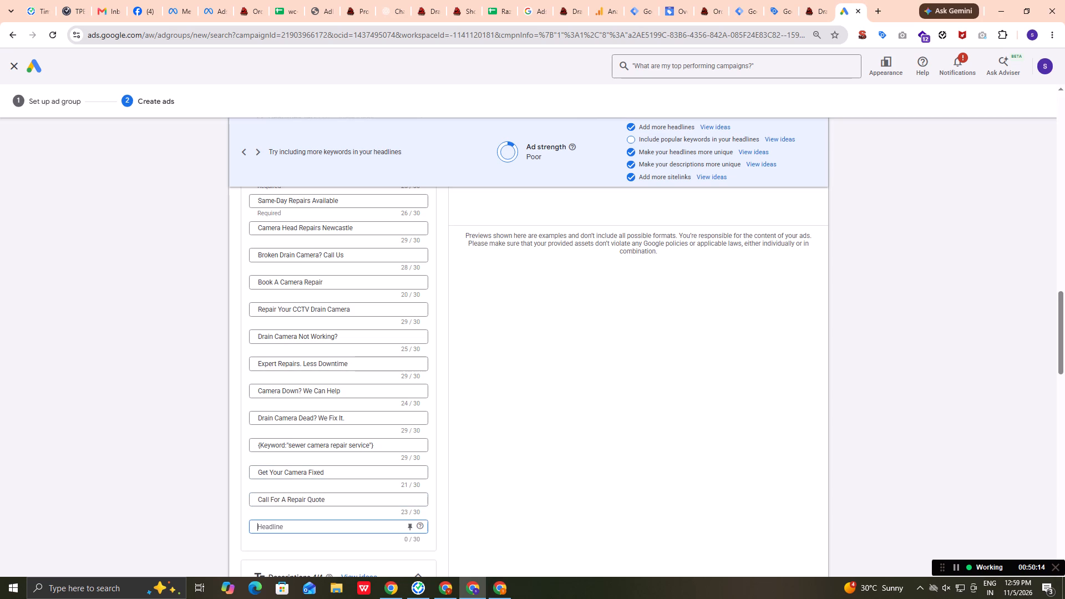
pyautogui.scroll(-3, 303, 468)
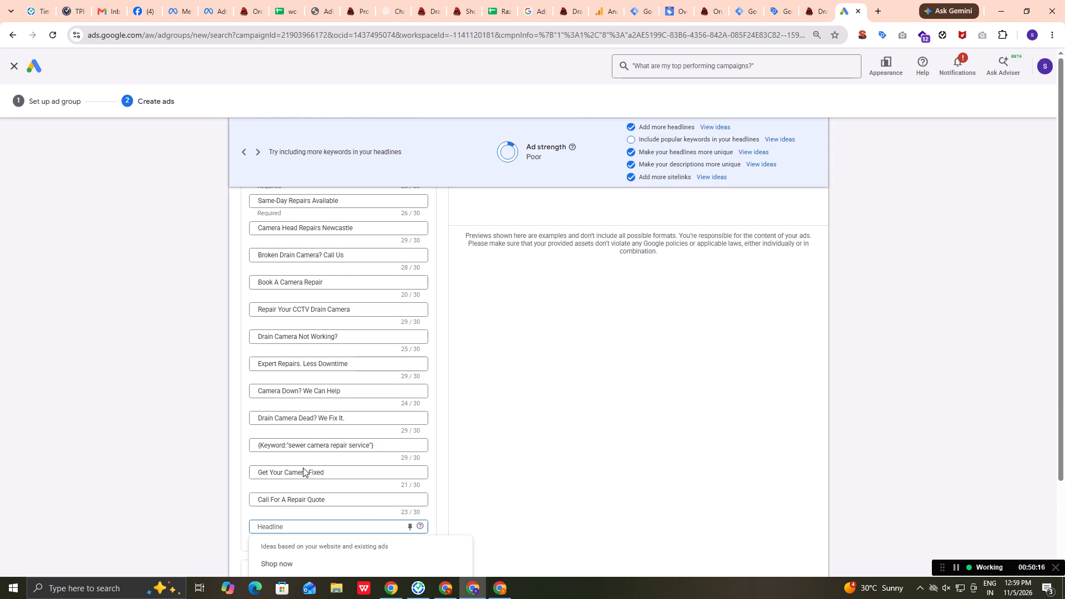
pyautogui.scroll(2, 303, 468)
pyautogui.scroll(4, 536, 298)
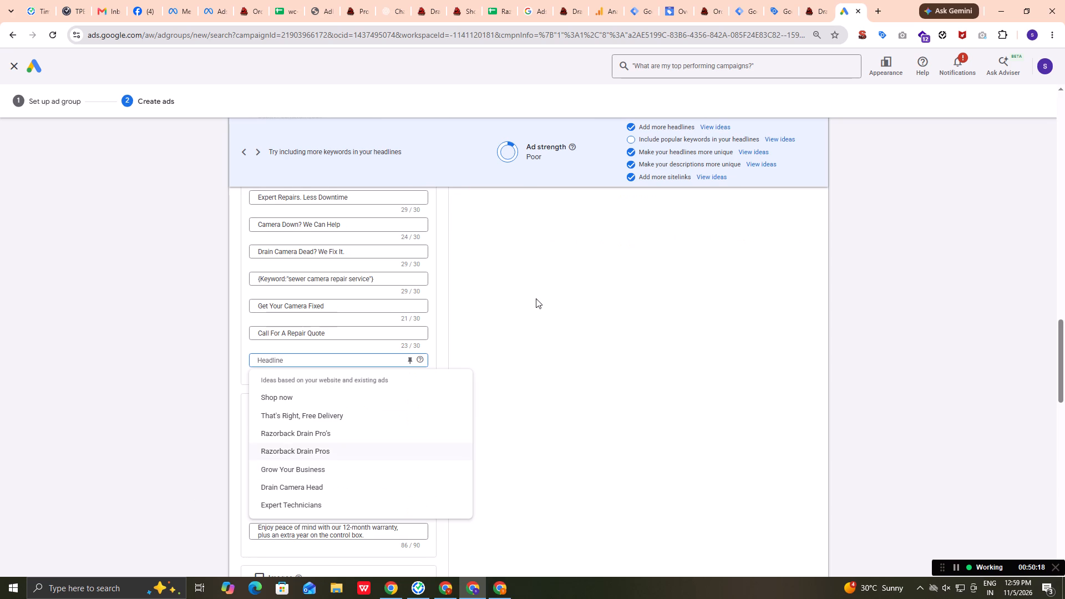
pyautogui.scroll(10, 505, 314)
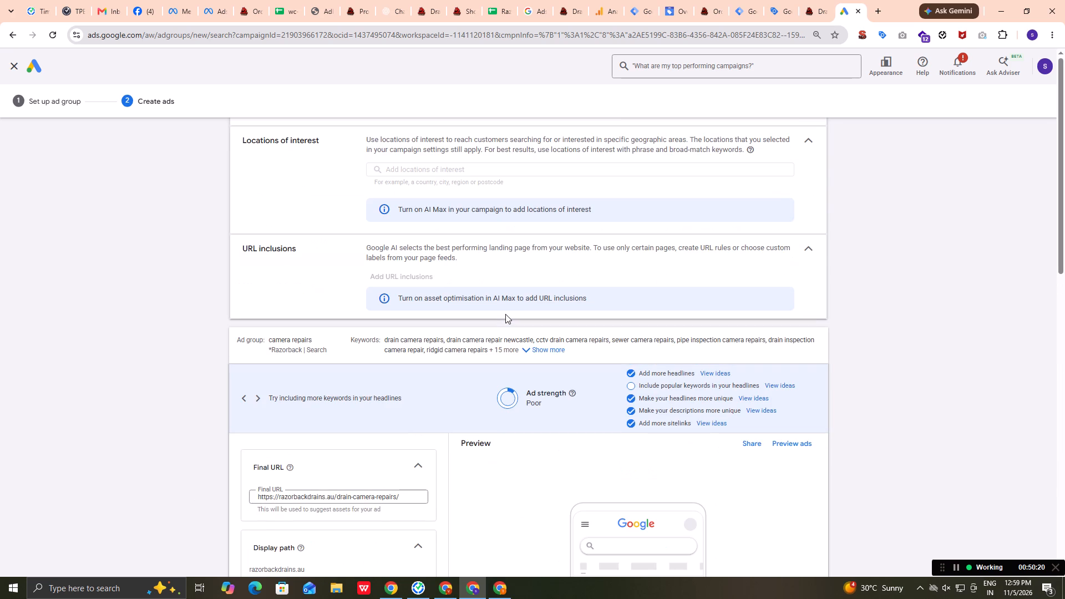
pyautogui.click(523, 349)
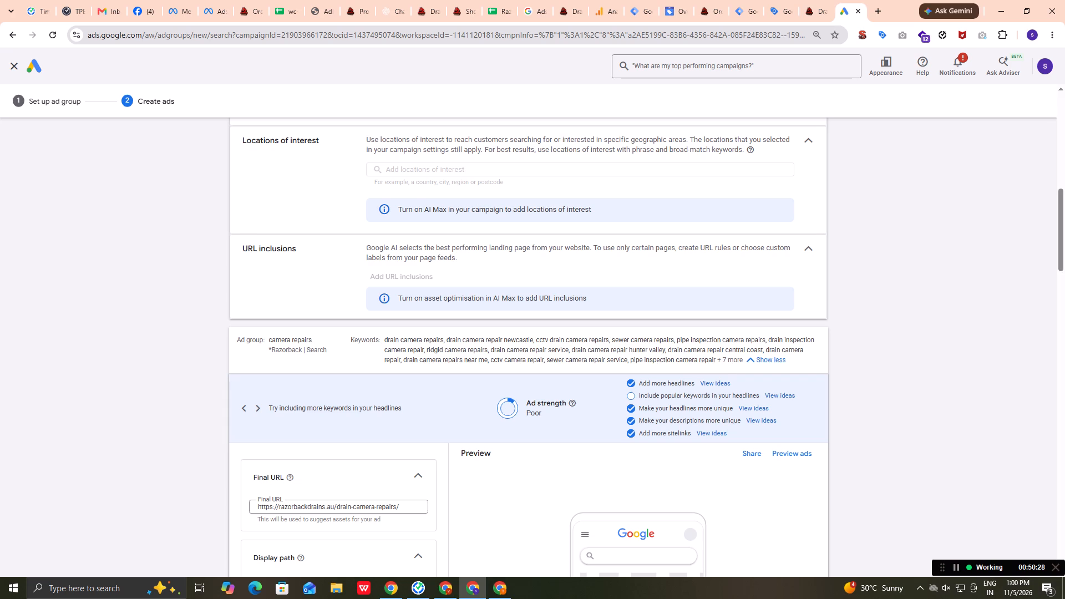
# Change the ad's first headline to "Drain Camera Repair Newcastle".
pyautogui.scroll(-2, 532, 341)
pyautogui.scroll(-3, 414, 460)
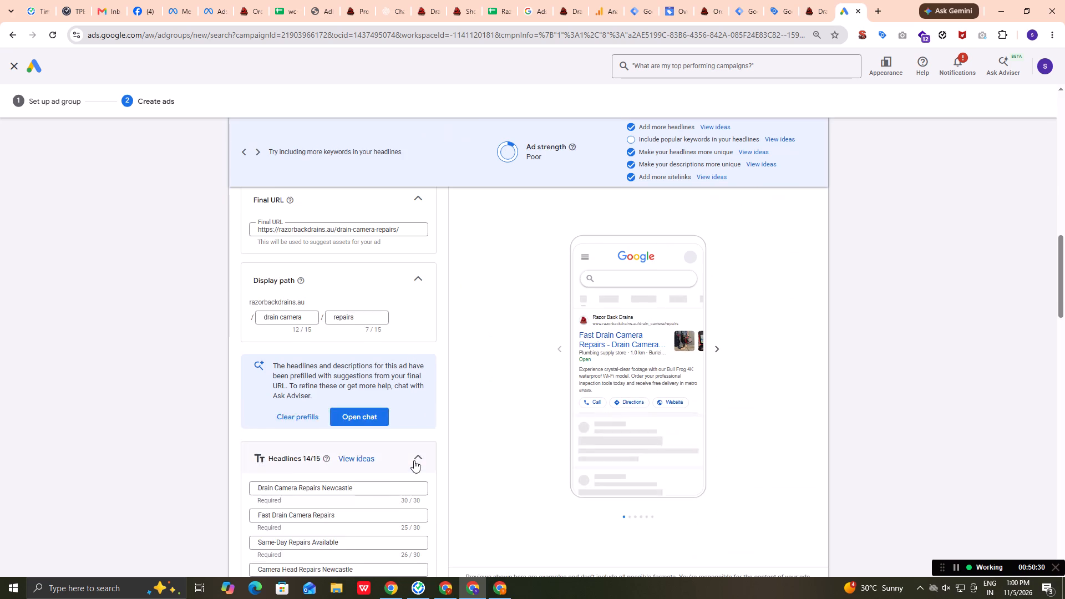
pyautogui.scroll(-2, 414, 460)
pyautogui.click(319, 375)
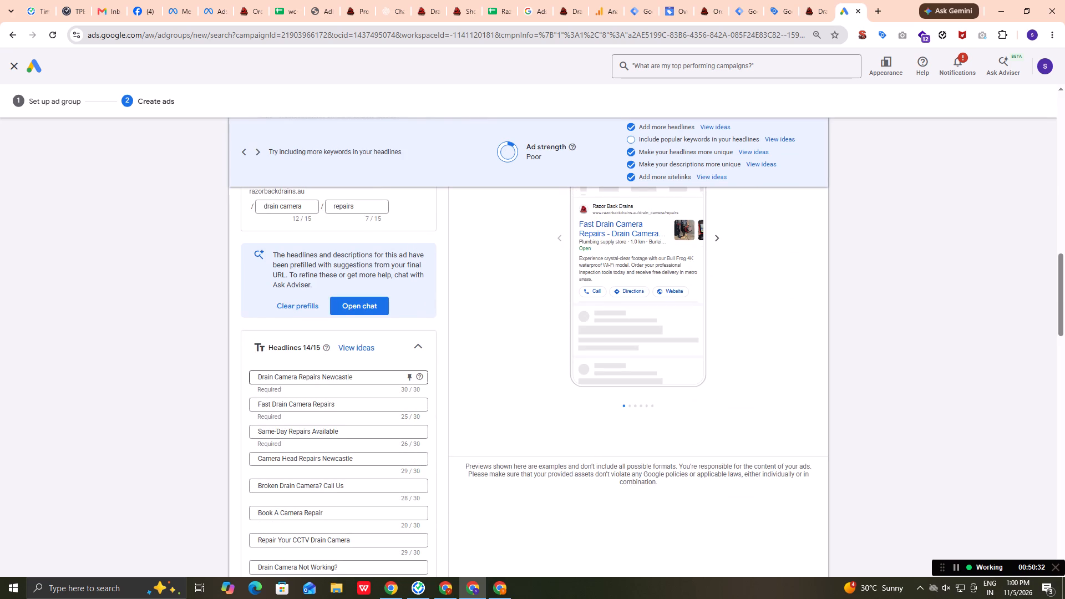
pyautogui.press('BackSpace')
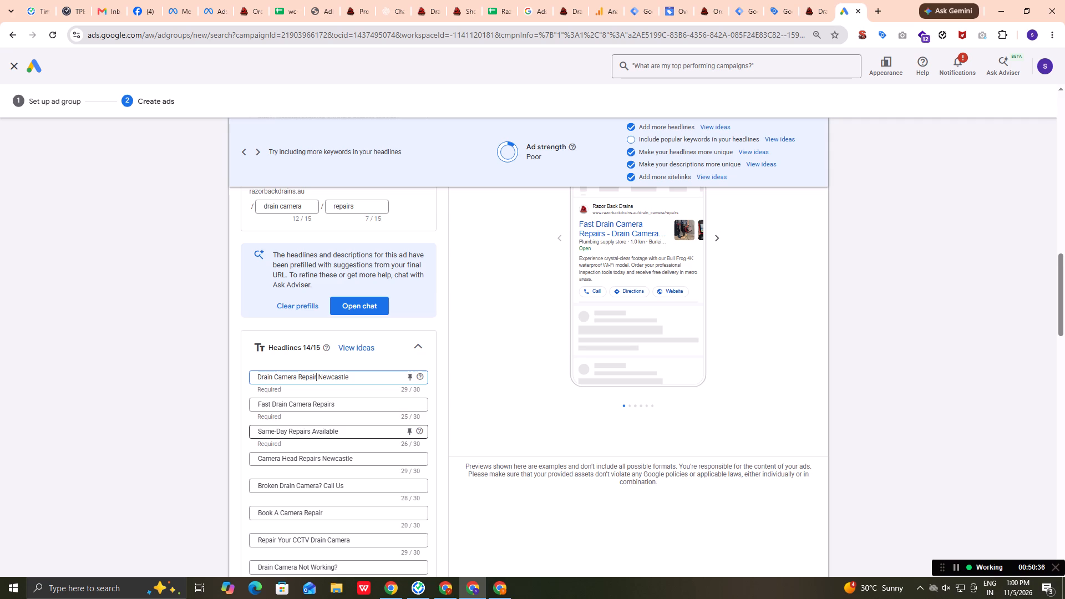
# Copy the exact-match keyword "[cctv drain camera repairs]" from the ad group's keyword list.
pyautogui.scroll(4, 333, 424)
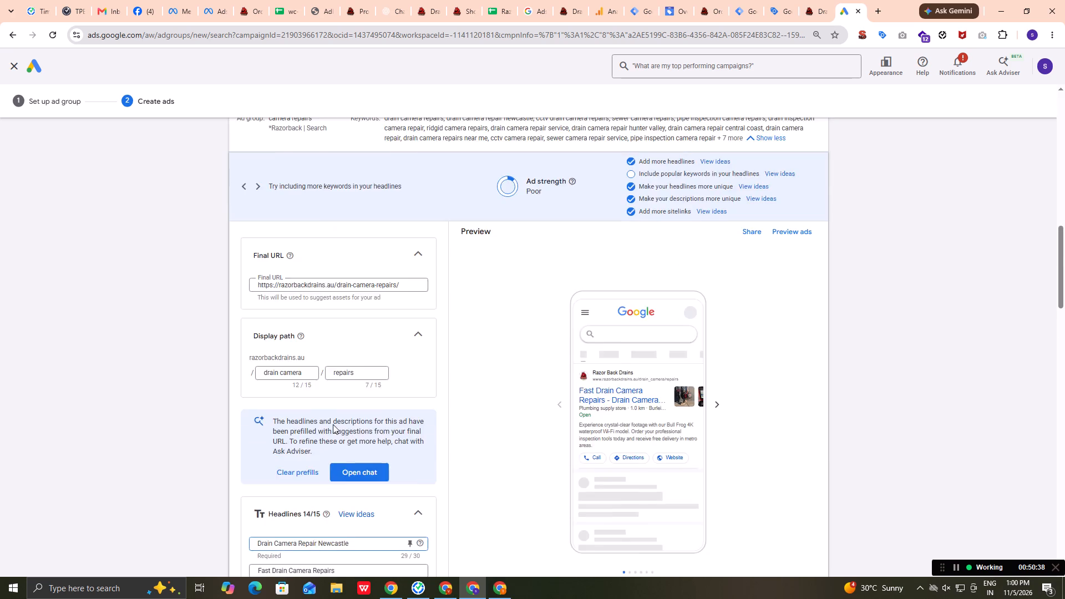
pyautogui.scroll(6, 333, 424)
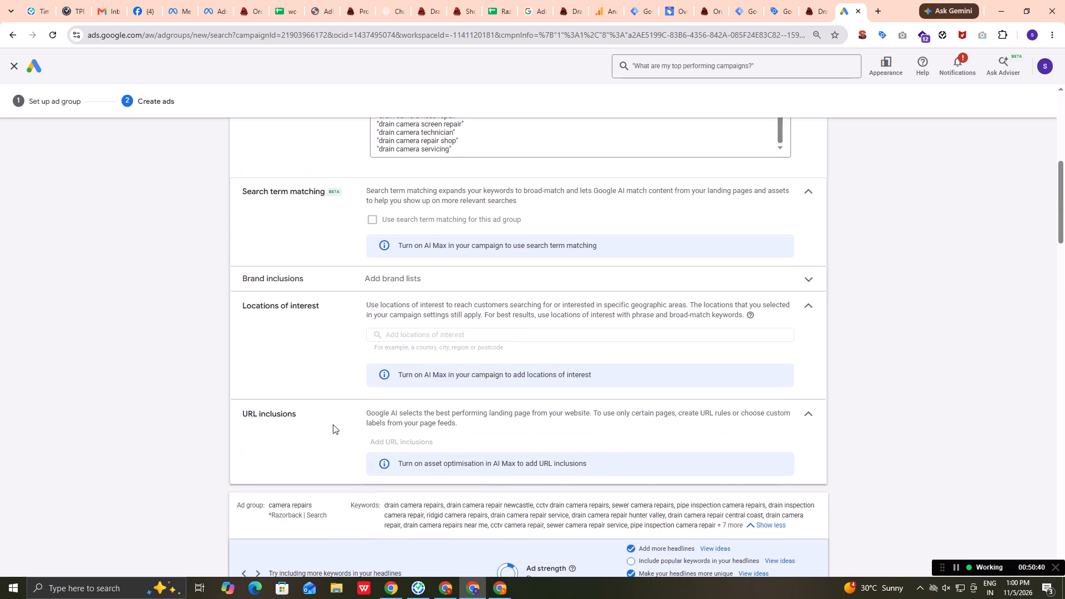
pyautogui.scroll(2, 333, 424)
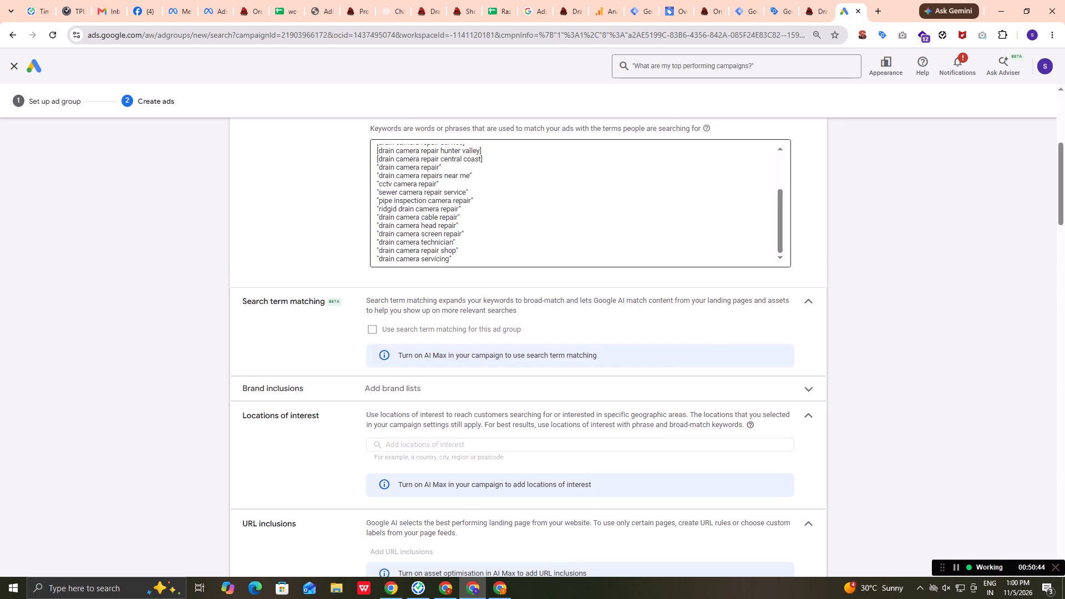
pyautogui.scroll(1, 448, 231)
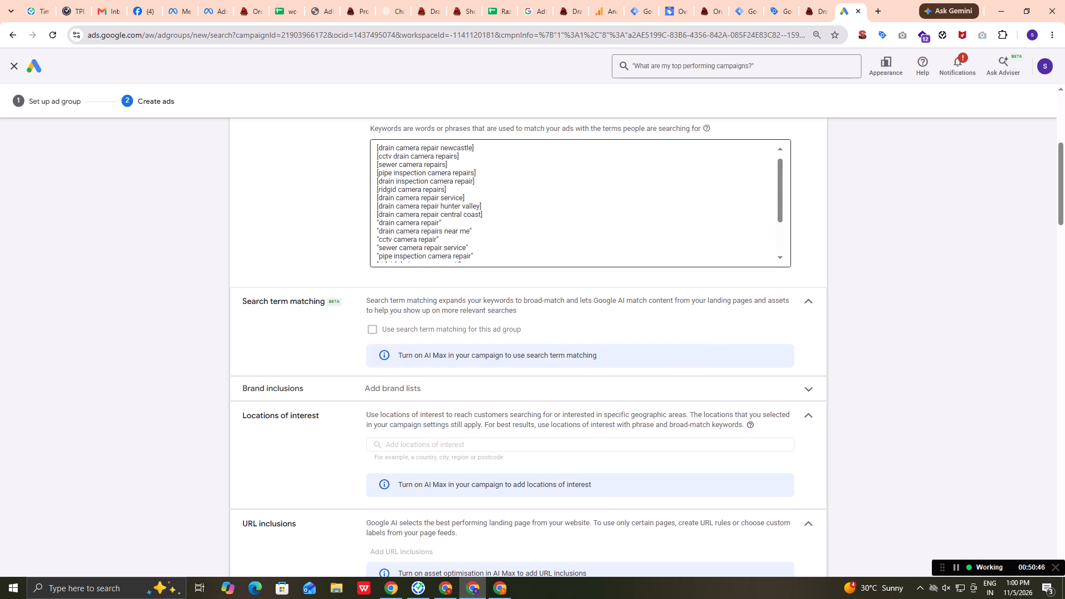
pyautogui.scroll(1, 455, 226)
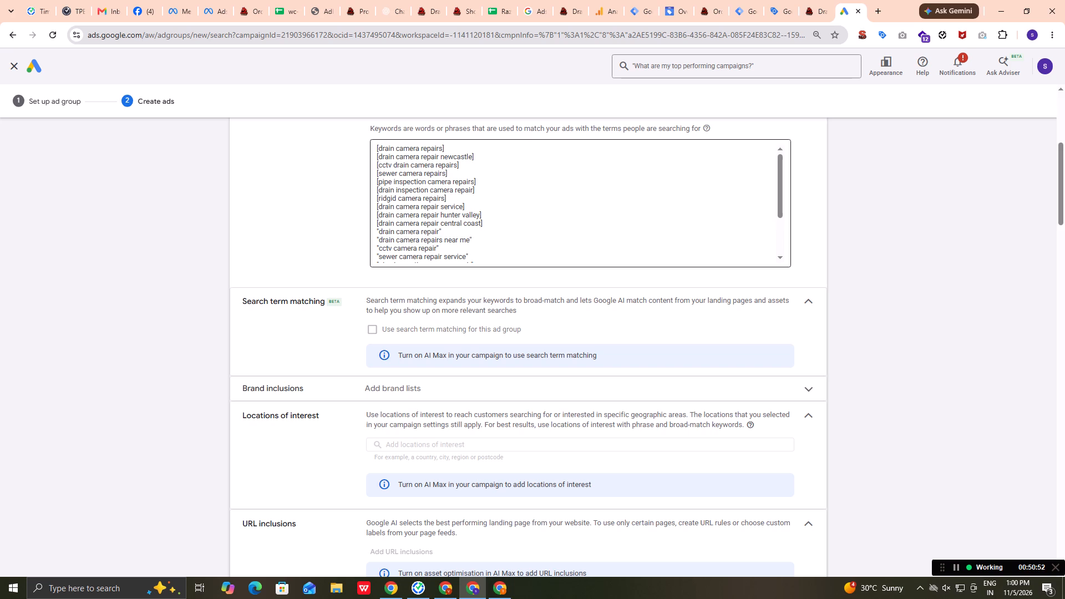
pyautogui.moveTo(474, 181); pyautogui.dragTo(378, 176)
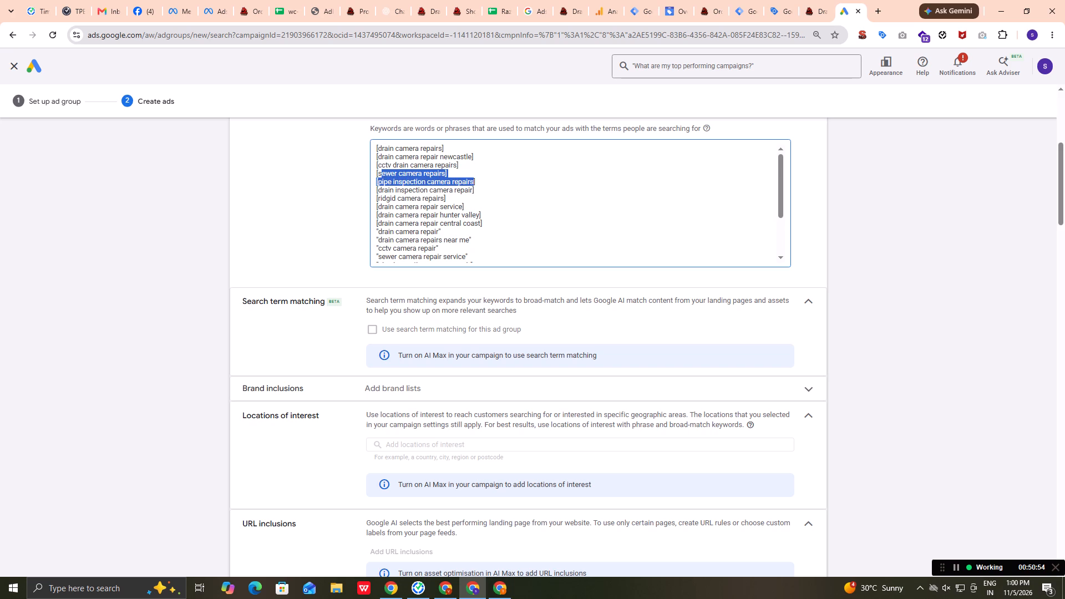
pyautogui.moveTo(378, 176); pyautogui.dragTo(377, 180)
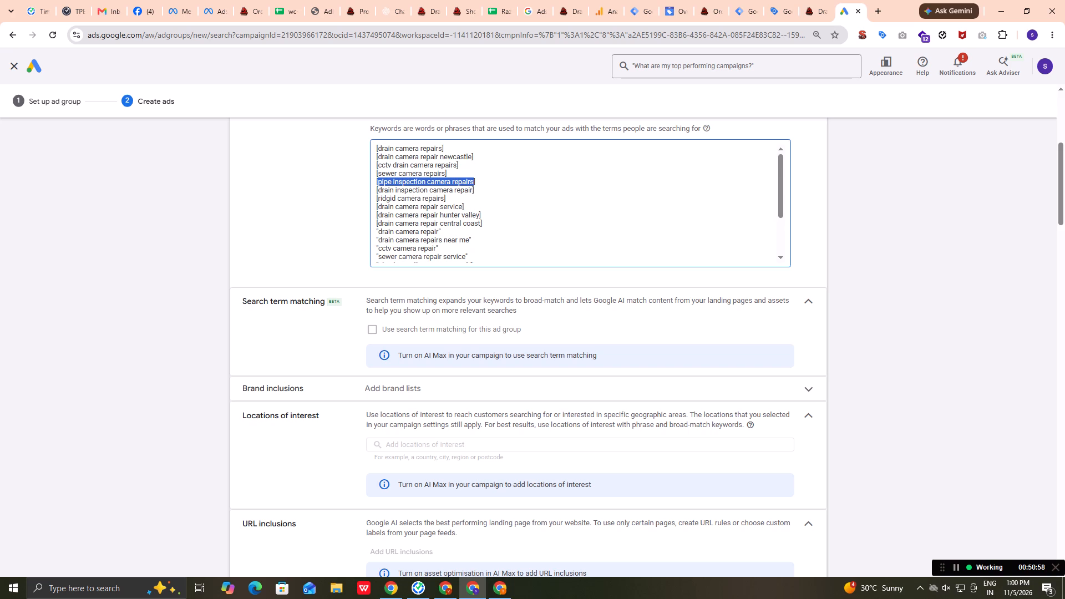
pyautogui.tripleClick(430, 166)
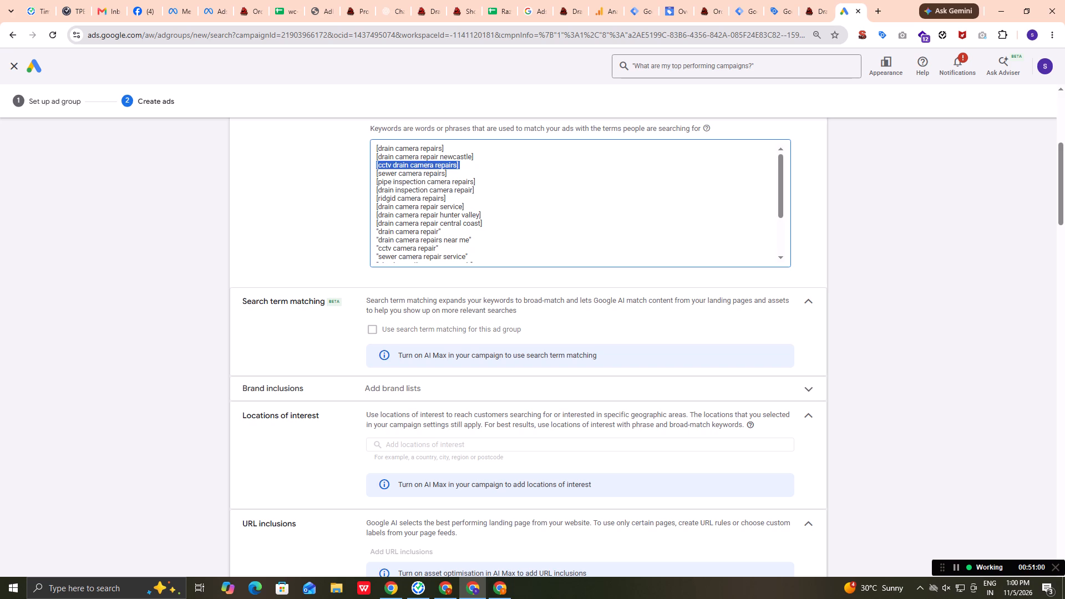
pyautogui.hotkey('ctrl', 'c')
# Start a keyword insertion in the last empty headline with "[cctv drain camera repairs]" as its default text.
pyautogui.scroll(-4, 340, 424)
pyautogui.scroll(-14, 323, 379)
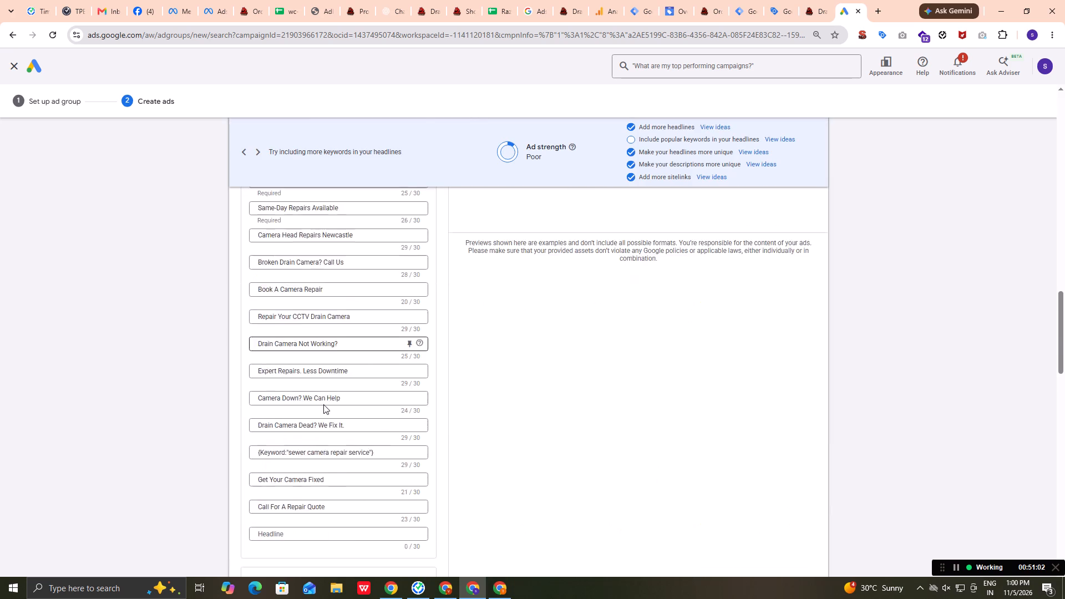
pyautogui.scroll(-13, 323, 404)
pyautogui.scroll(1, 323, 404)
pyautogui.scroll(-1, 323, 404)
pyautogui.scroll(9, 323, 404)
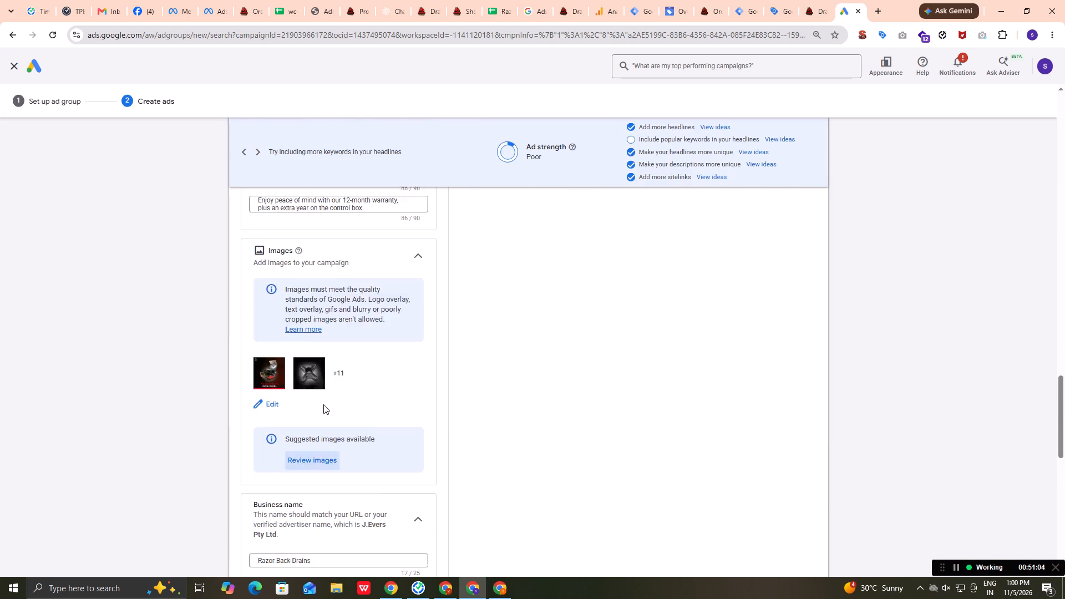
pyautogui.scroll(1, 255, 276)
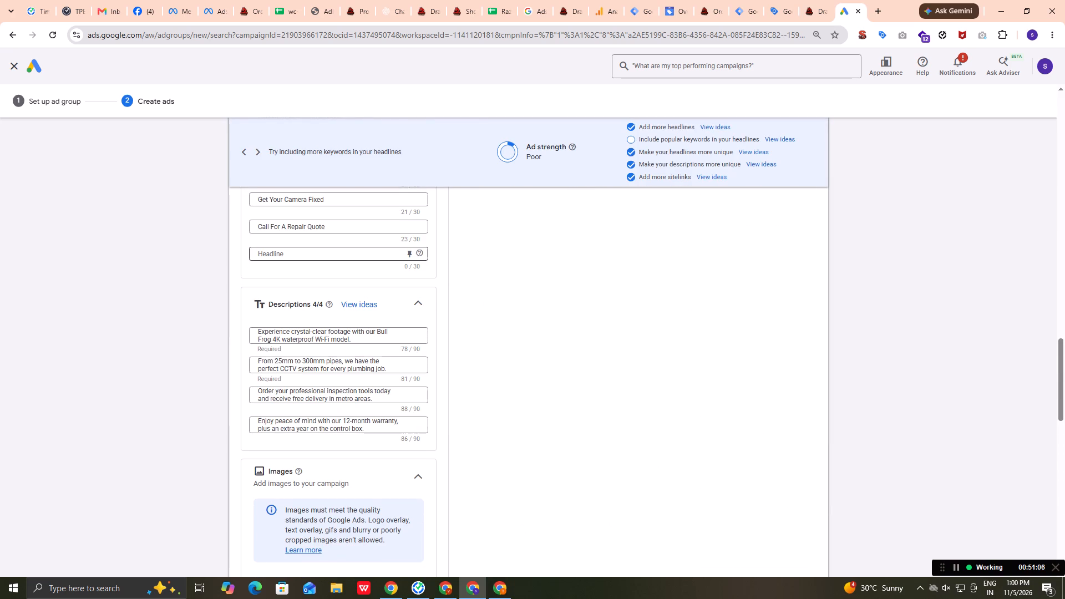
pyautogui.click(285, 256)
pyautogui.hotkey('shift', '{')
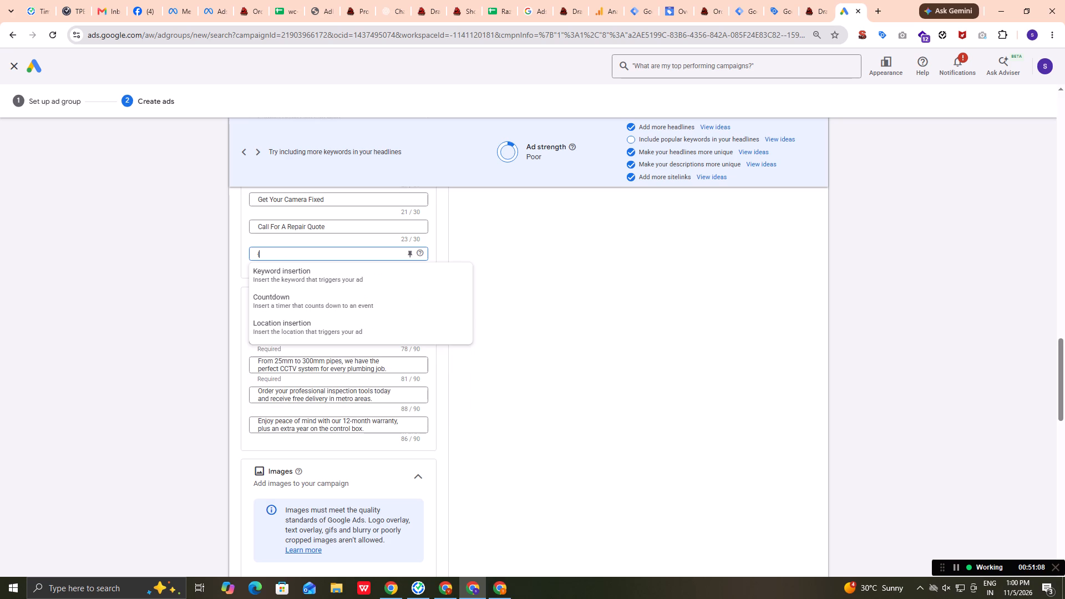
pyautogui.click(301, 277)
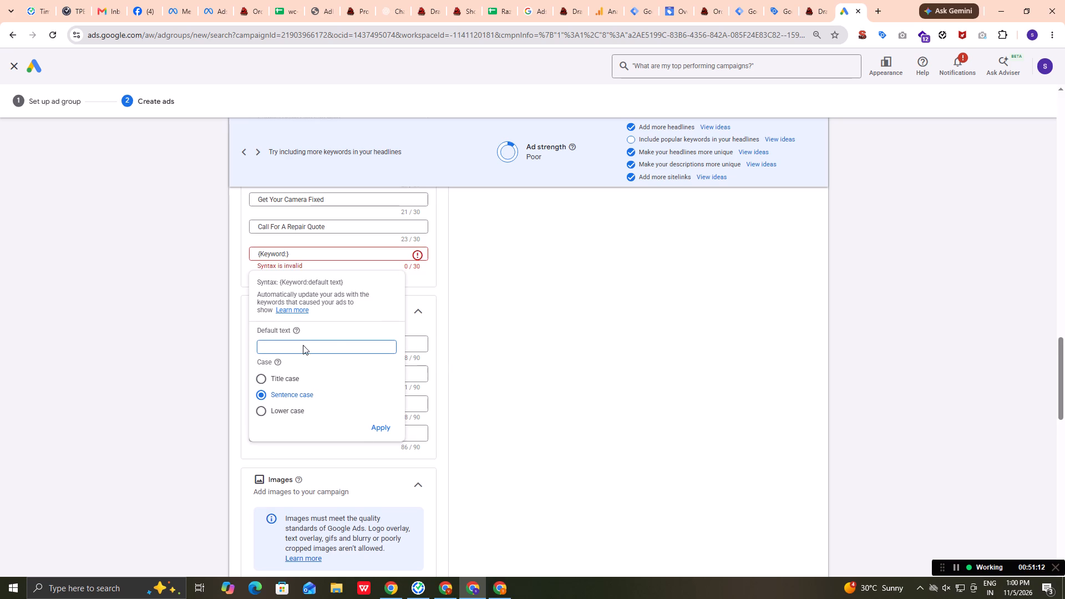
pyautogui.hotkey('ctrl', 'v')
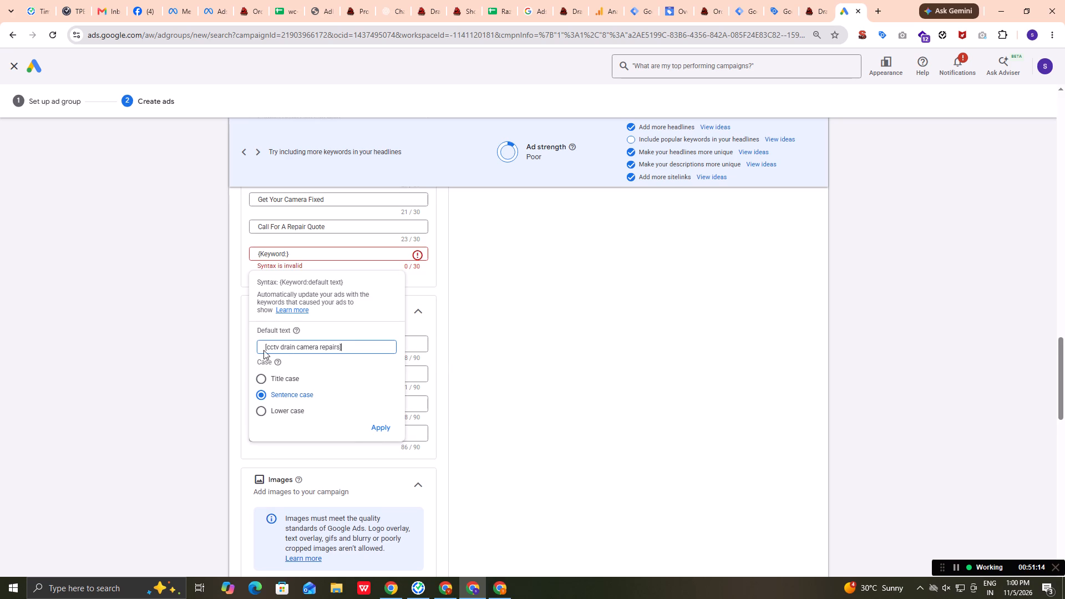
# Try to trim the start of the default text and apply the keyword insertion in sentence case.
pyautogui.click(264, 349)
pyautogui.click(271, 346)
pyautogui.press('Left')
pyautogui.press('Left')
pyautogui.press('Left')
pyautogui.press('Left')
pyautogui.press('BackSpace')
pyautogui.press('BackSpace')
pyautogui.press('BackSpace')
pyautogui.press('BackSpace')
pyautogui.press('BackSpace')
pyautogui.press('BackSpace')
pyautogui.click(377, 429)
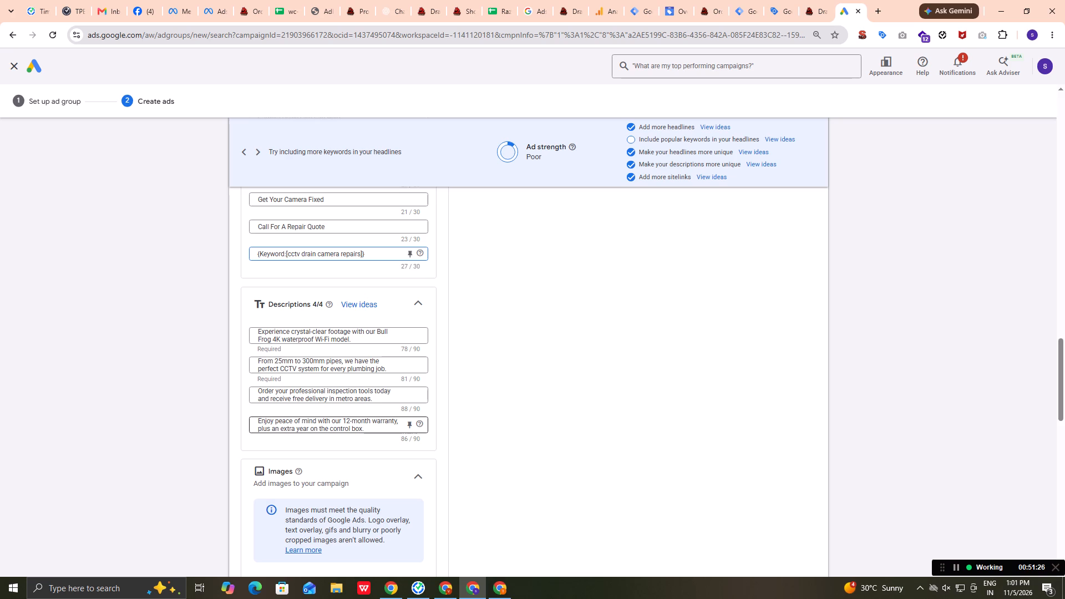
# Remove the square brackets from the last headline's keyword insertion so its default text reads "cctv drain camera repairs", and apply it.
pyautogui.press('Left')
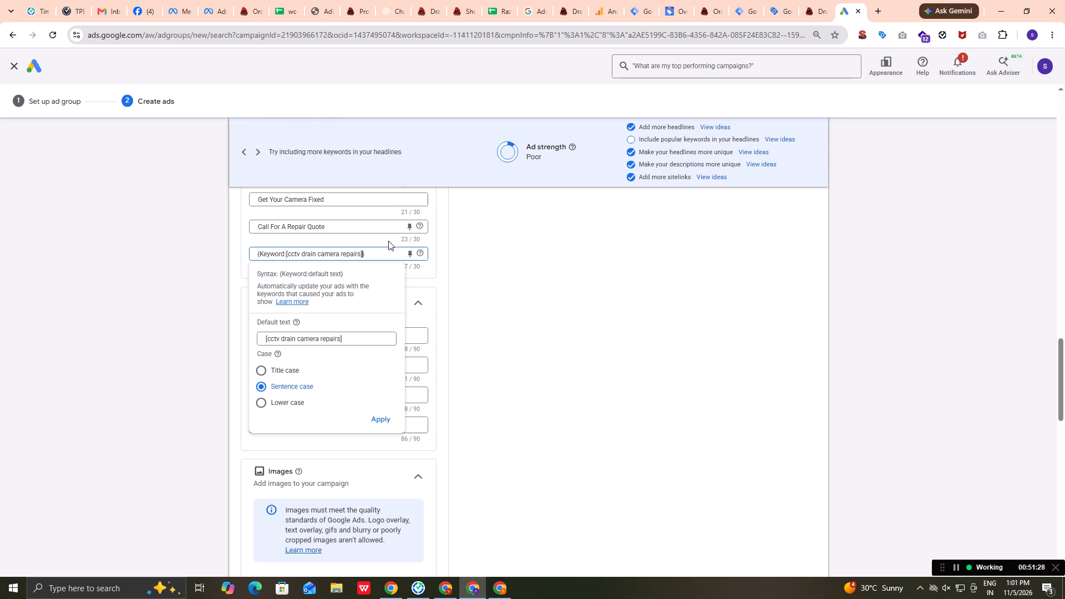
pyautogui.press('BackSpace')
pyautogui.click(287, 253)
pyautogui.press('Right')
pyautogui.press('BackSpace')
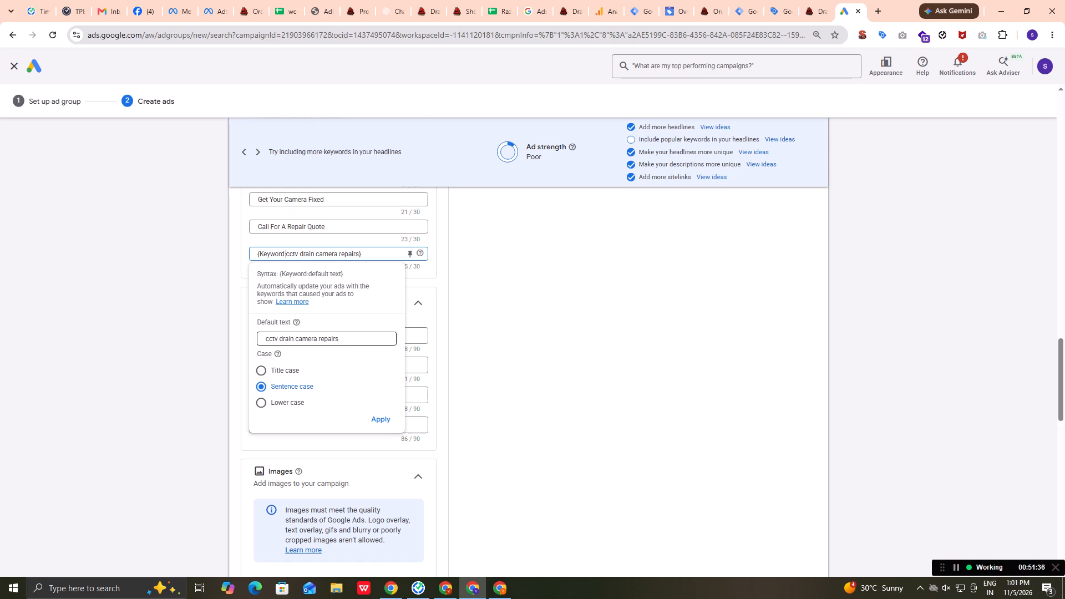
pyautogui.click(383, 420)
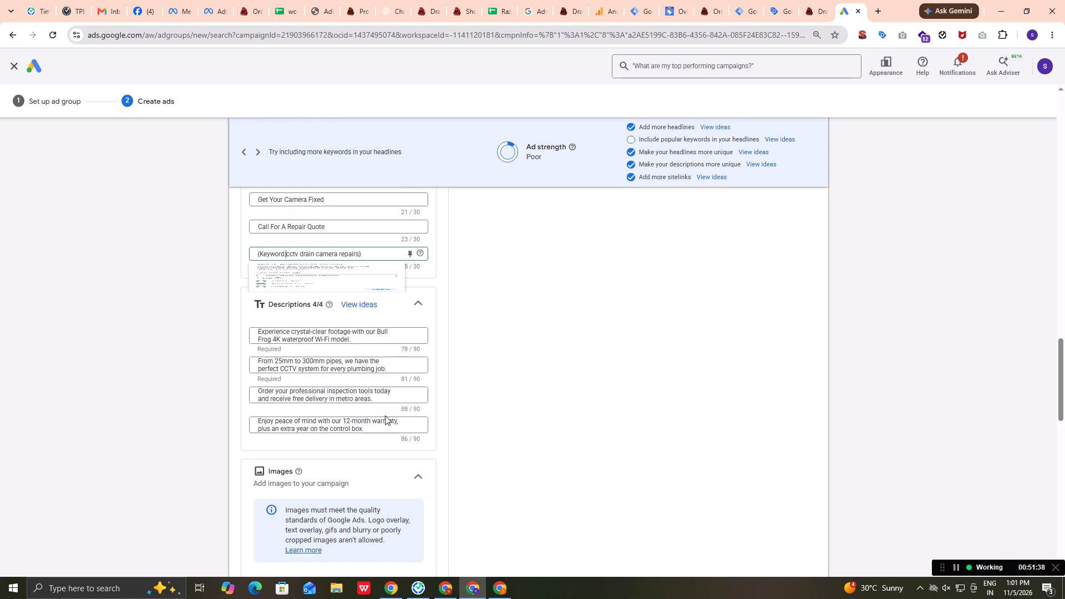
# Clear the keyword insertion from the last headline.
pyautogui.tripleClick(325, 254)
pyautogui.press('BackSpace')
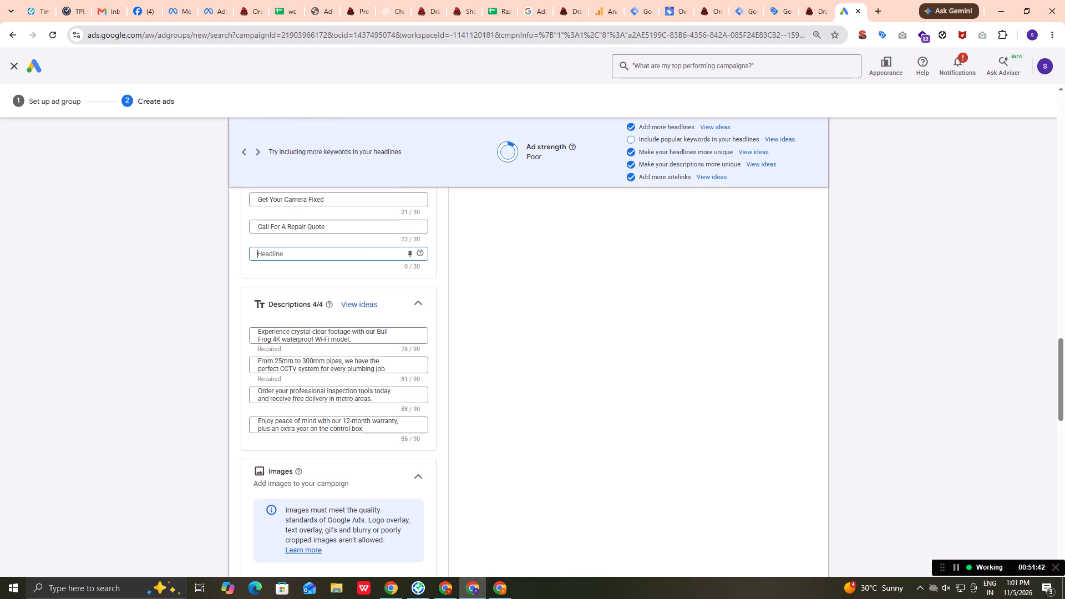
# Review the headline ideas for including popular keywords, covering top keywords, recent assets and the suggested phrase groups.
pyautogui.click(788, 139)
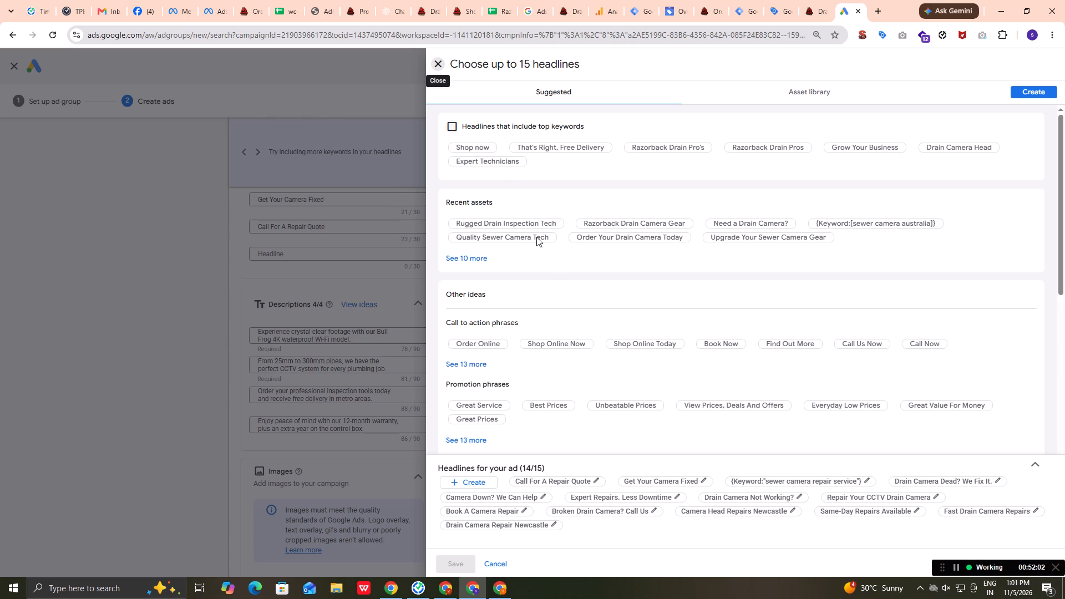
pyautogui.scroll(-2, 561, 302)
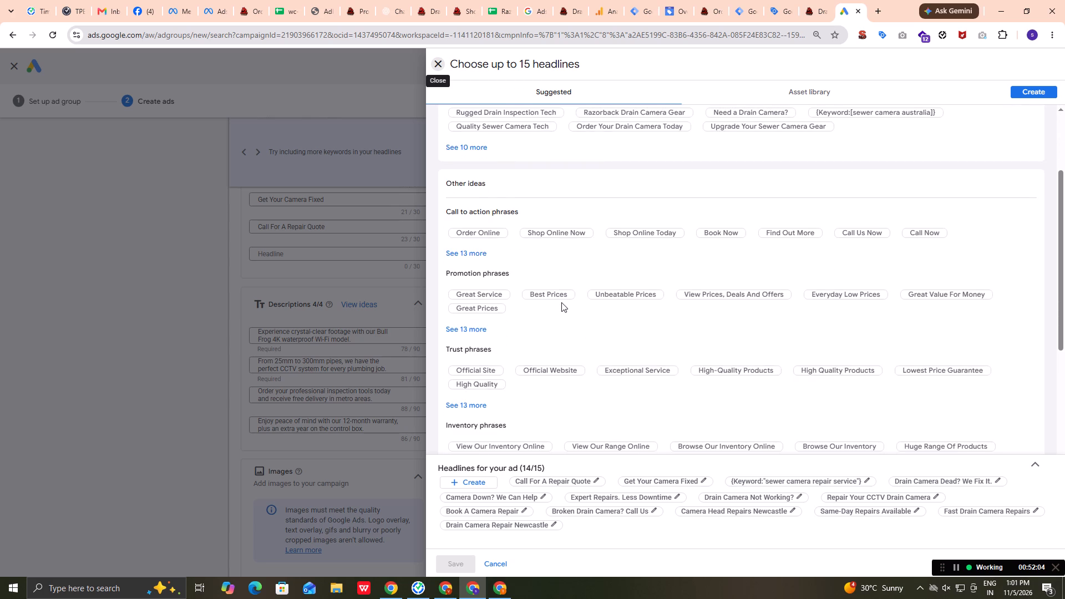
pyautogui.scroll(-3, 561, 302)
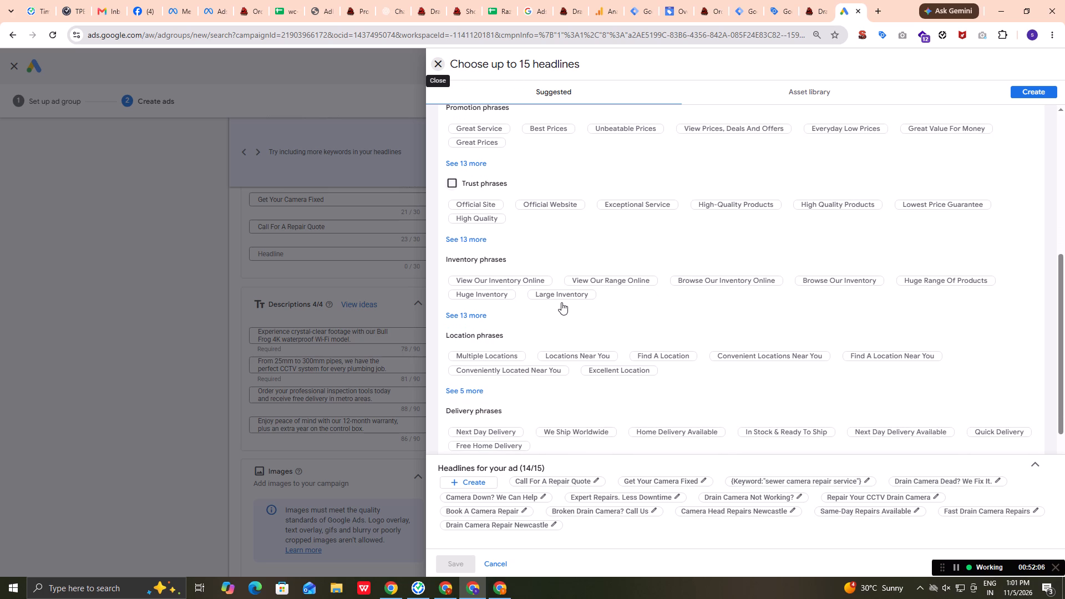
pyautogui.click(436, 67)
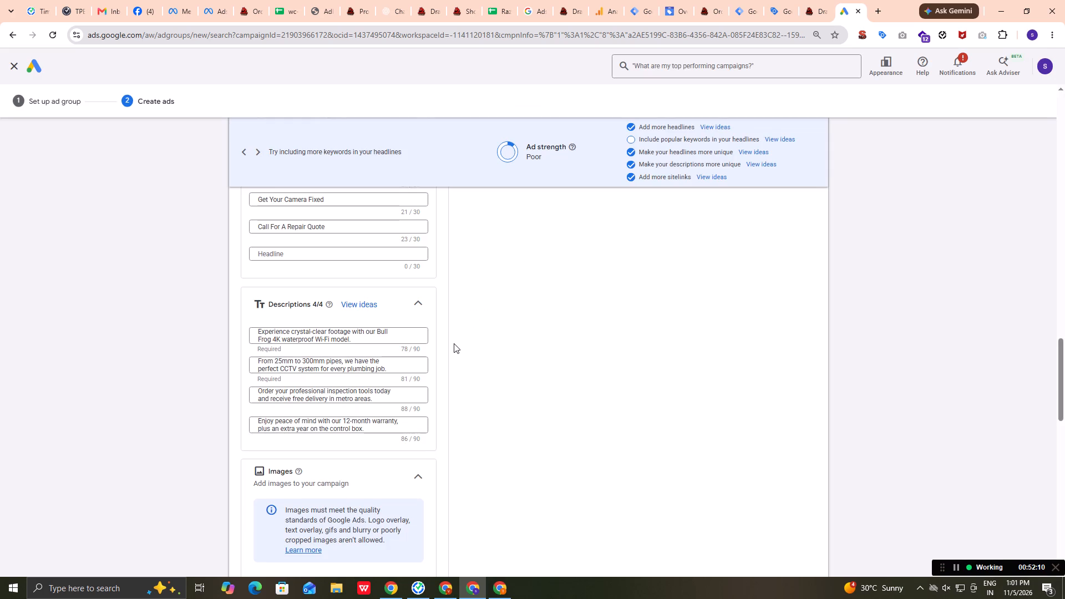
# Edit the ad's images and remove the first four selected ones, up to and including The Monster landscape banner.
pyautogui.scroll(-4, 454, 343)
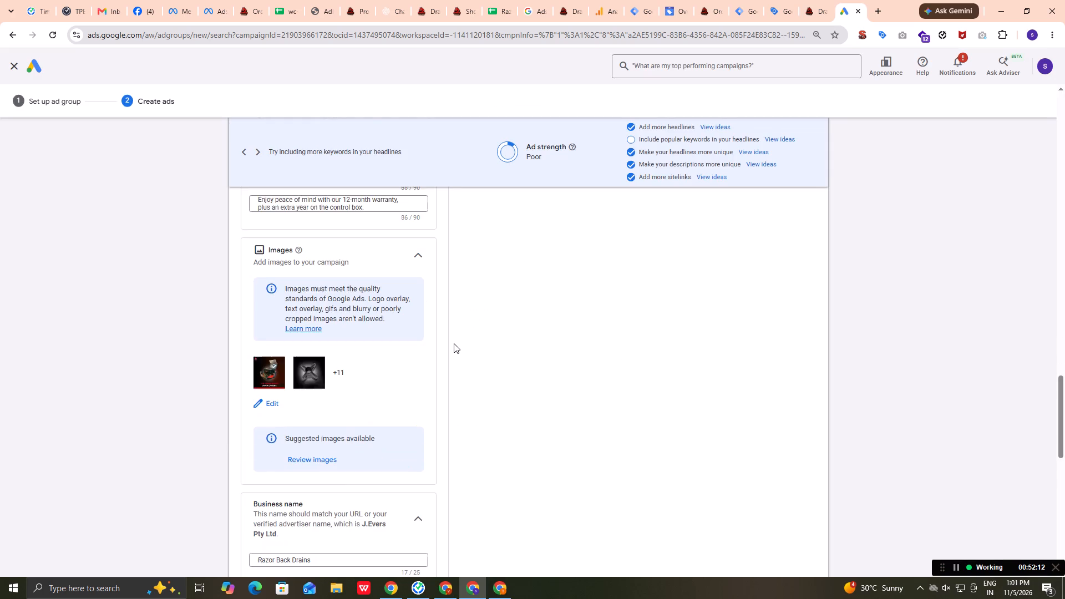
pyautogui.scroll(-2, 454, 343)
pyautogui.click(273, 291)
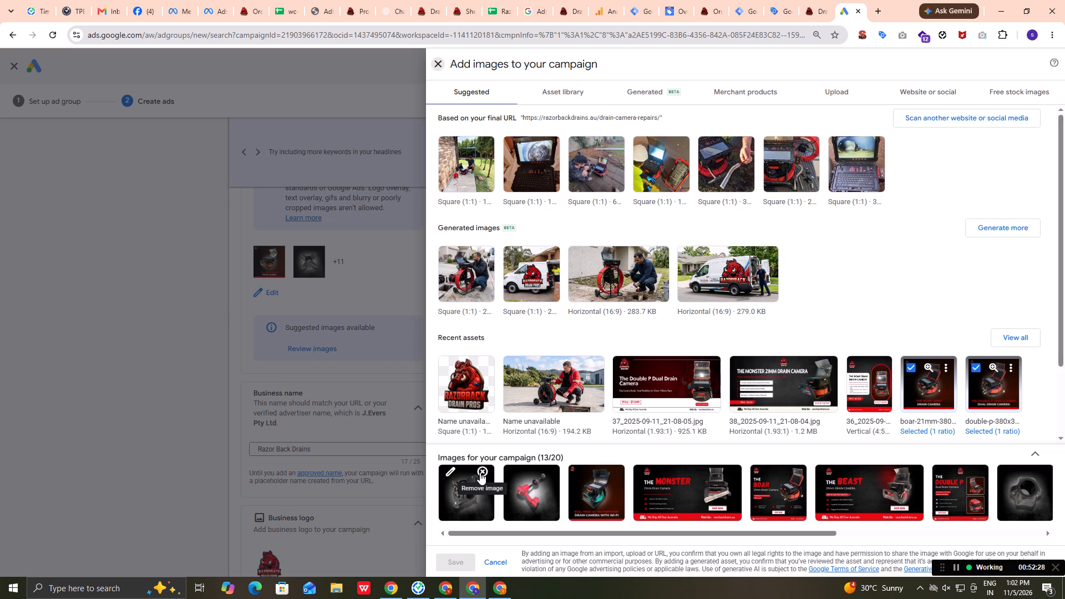
pyautogui.click(480, 473)
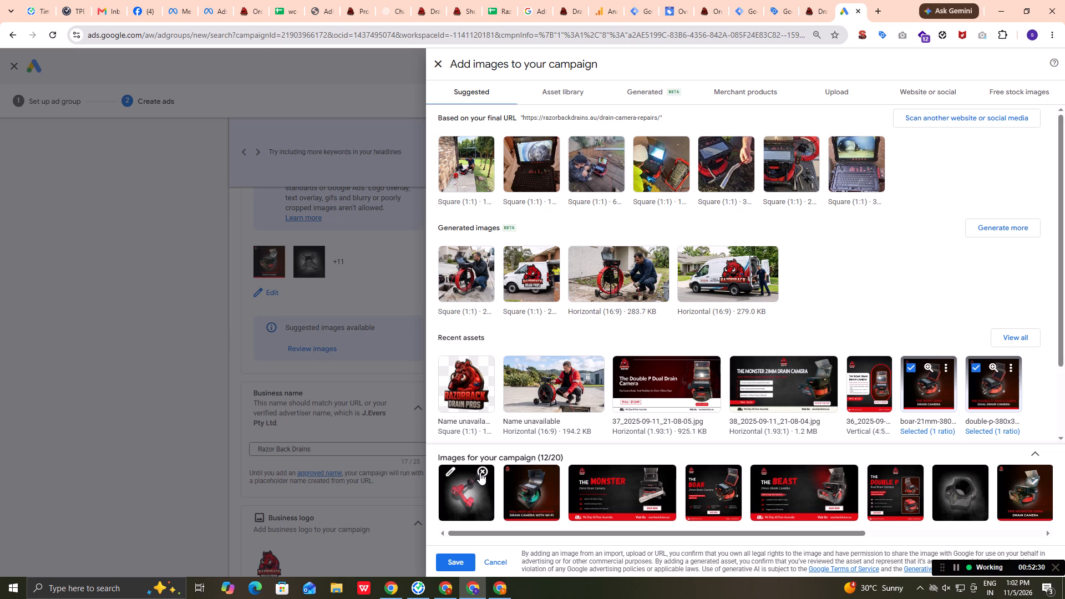
pyautogui.click(480, 473)
pyautogui.click(480, 473)
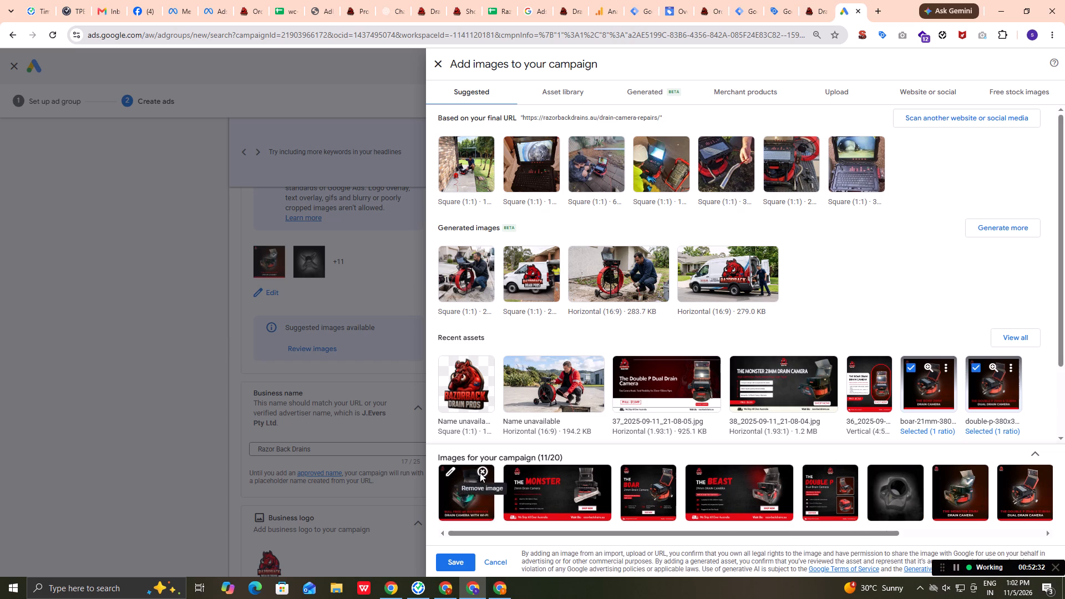
pyautogui.click(480, 473)
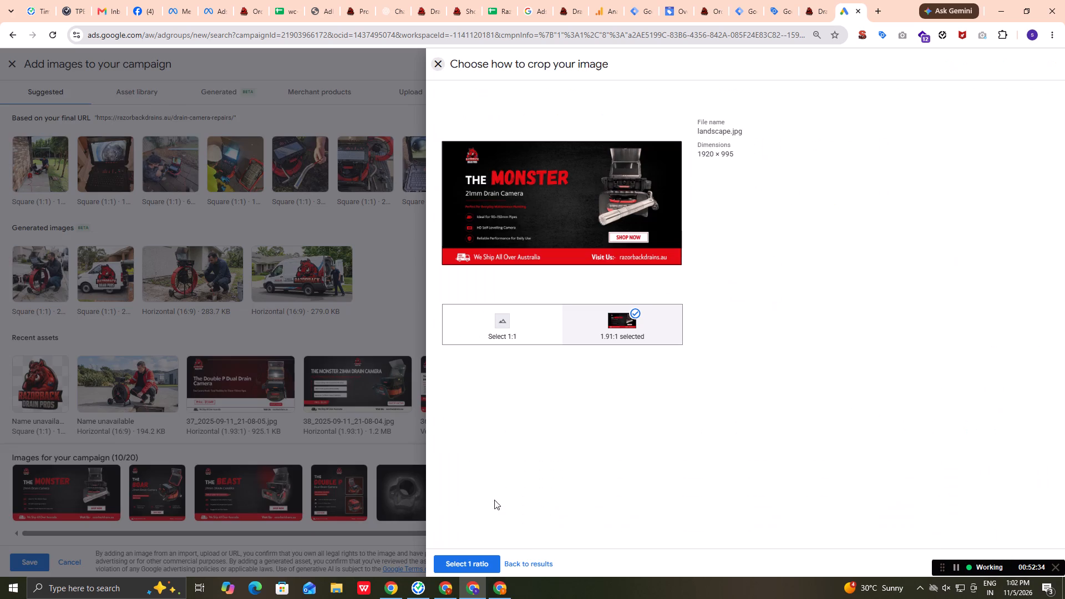
pyautogui.click(433, 67)
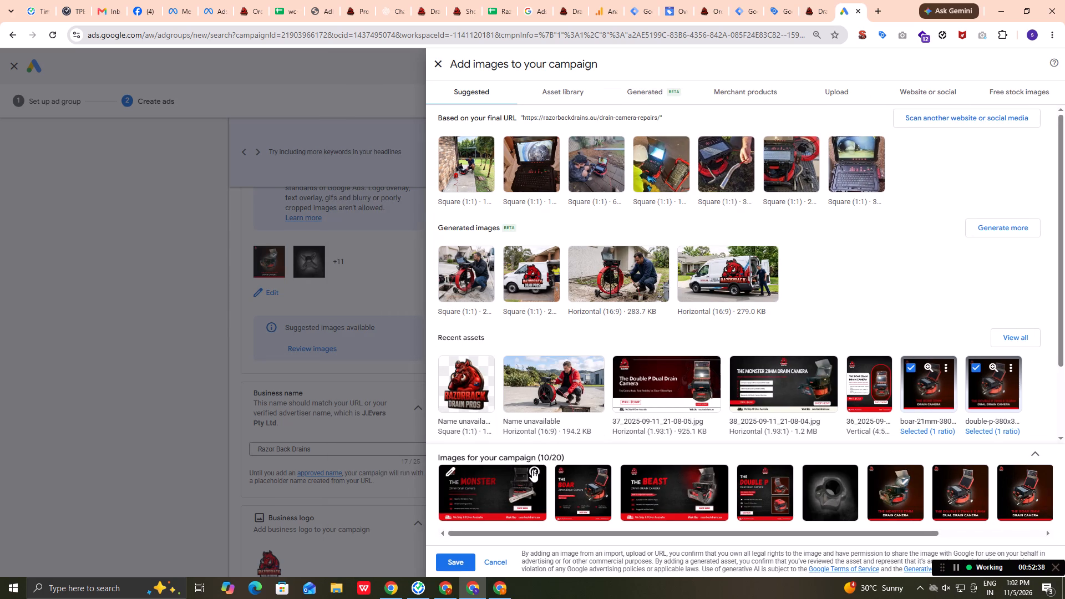
pyautogui.click(532, 470)
pyautogui.moveTo(539, 469); pyautogui.dragTo(547, 464)
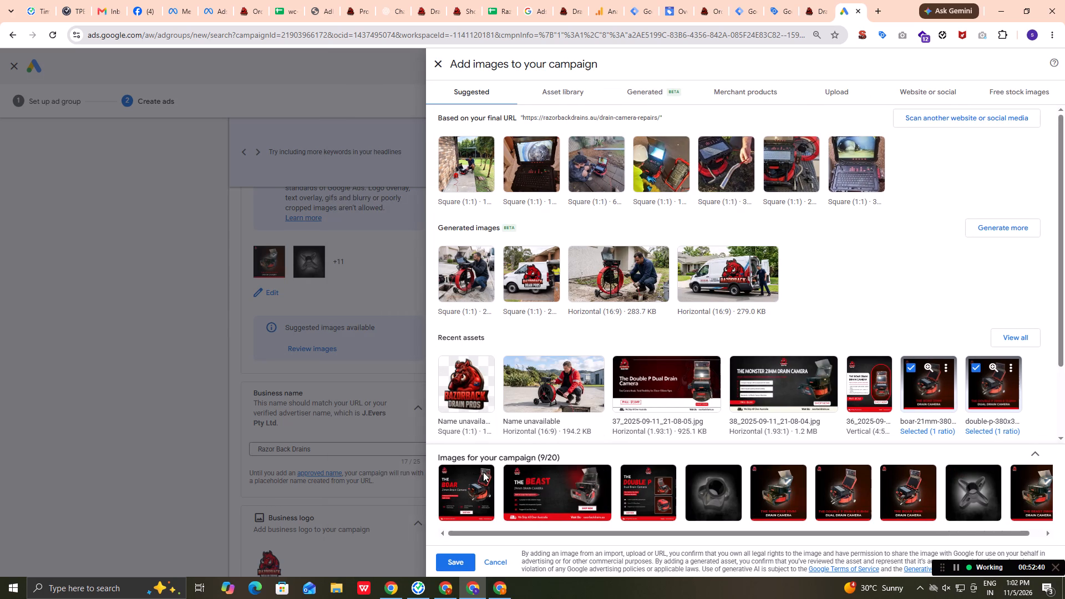
pyautogui.click(441, 63)
# Remove all the remaining selected images, from The Boar, The Beast and The Double P banners through the last drain camera picture.
pyautogui.click(480, 474)
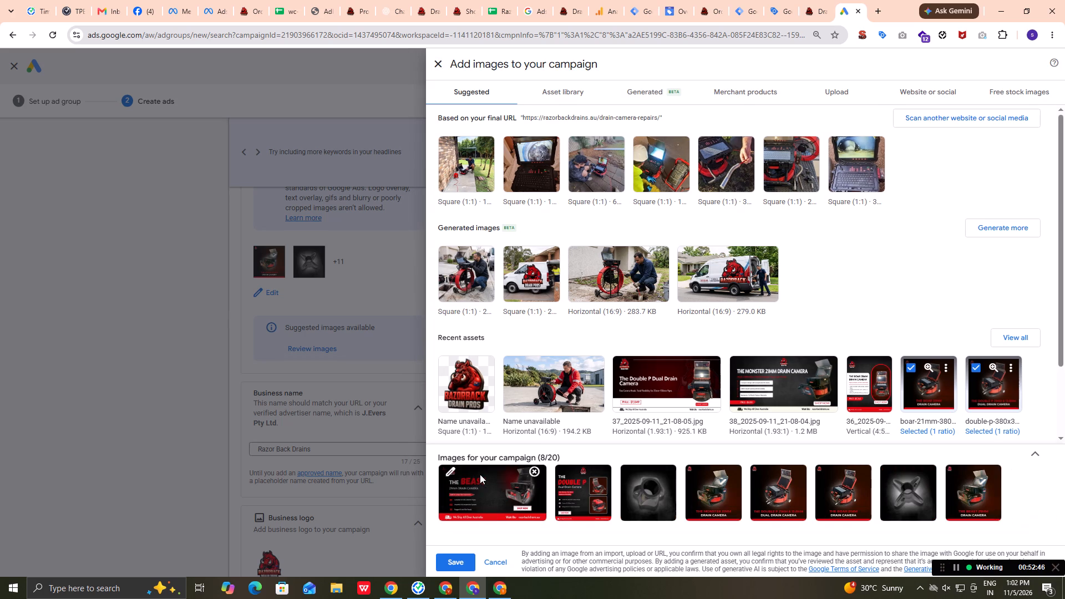
pyautogui.click(534, 467)
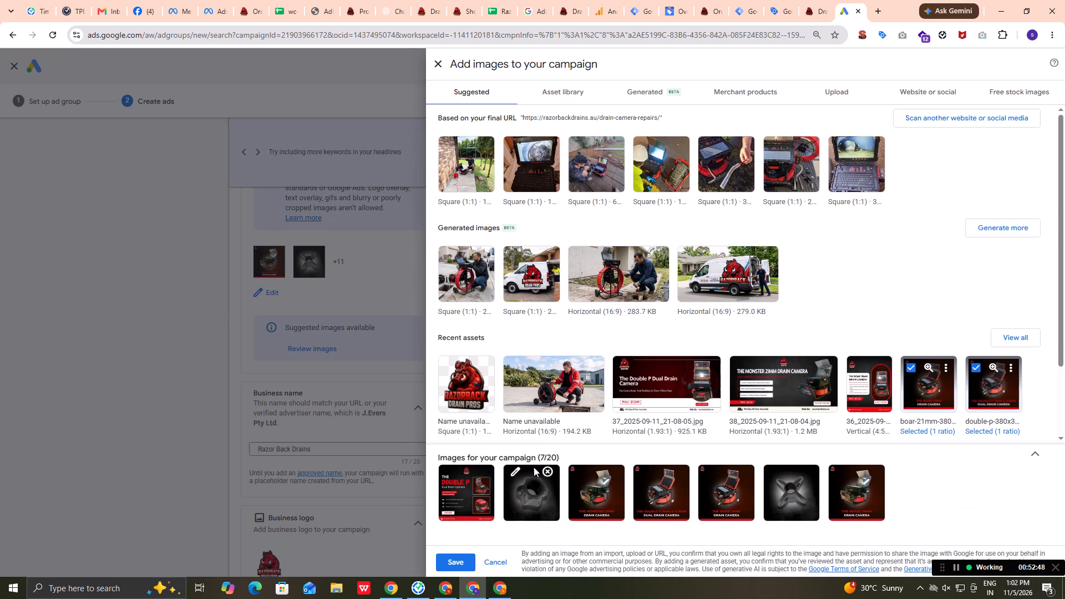
pyautogui.click(486, 469)
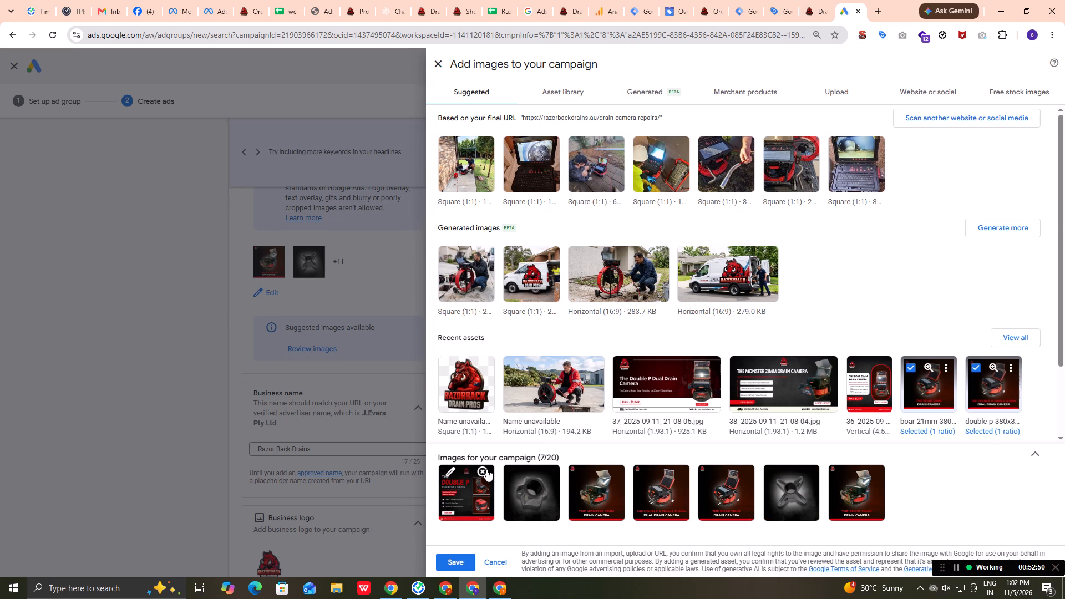
pyautogui.click(486, 469)
pyautogui.click(486, 469)
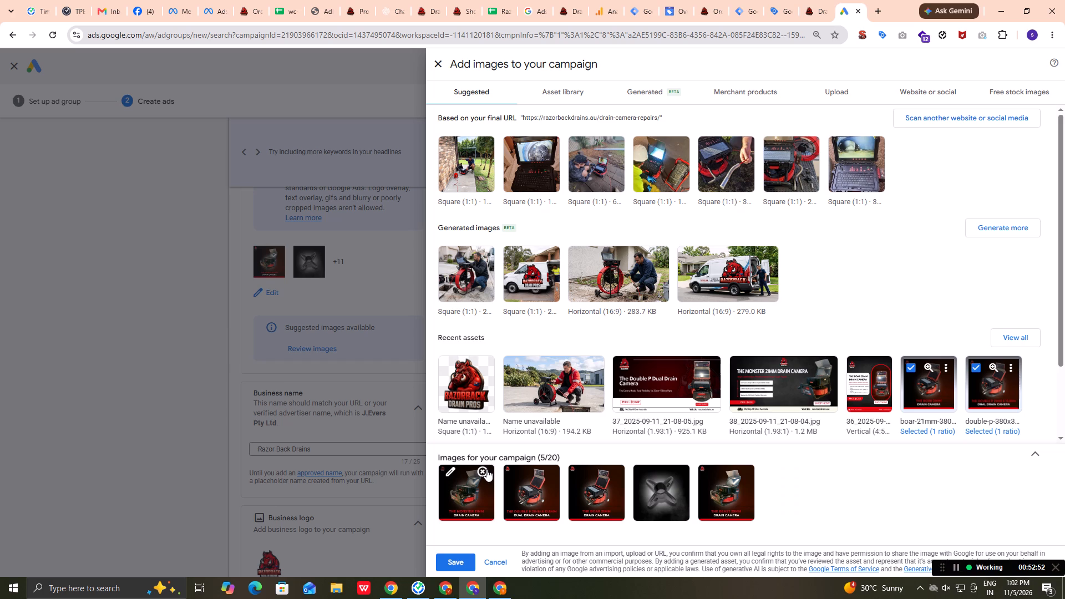
pyautogui.click(486, 469)
pyautogui.click(486, 469)
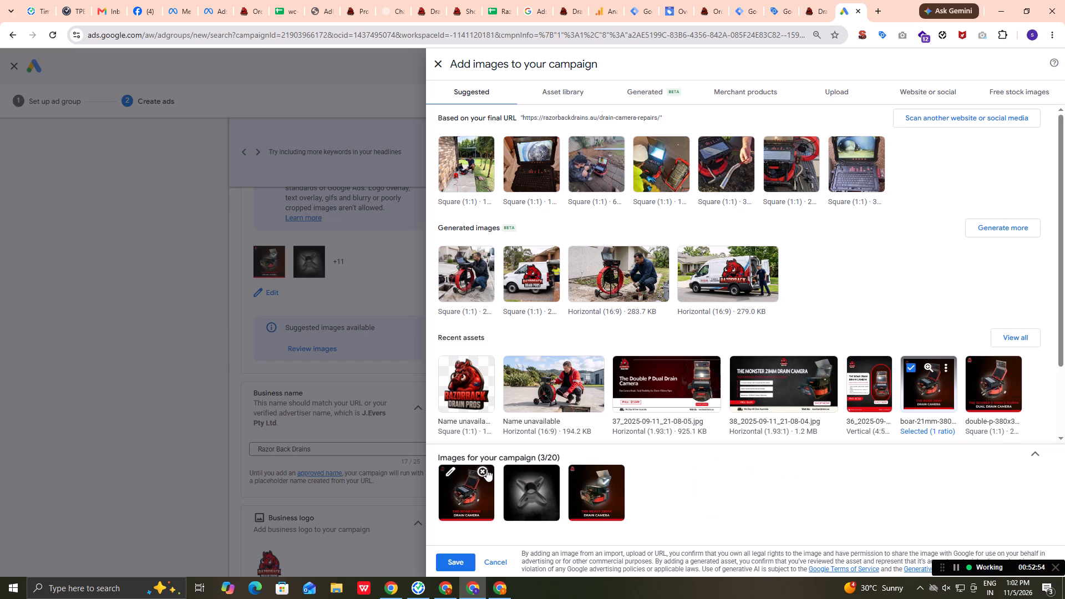
pyautogui.click(486, 469)
pyautogui.click(486, 469)
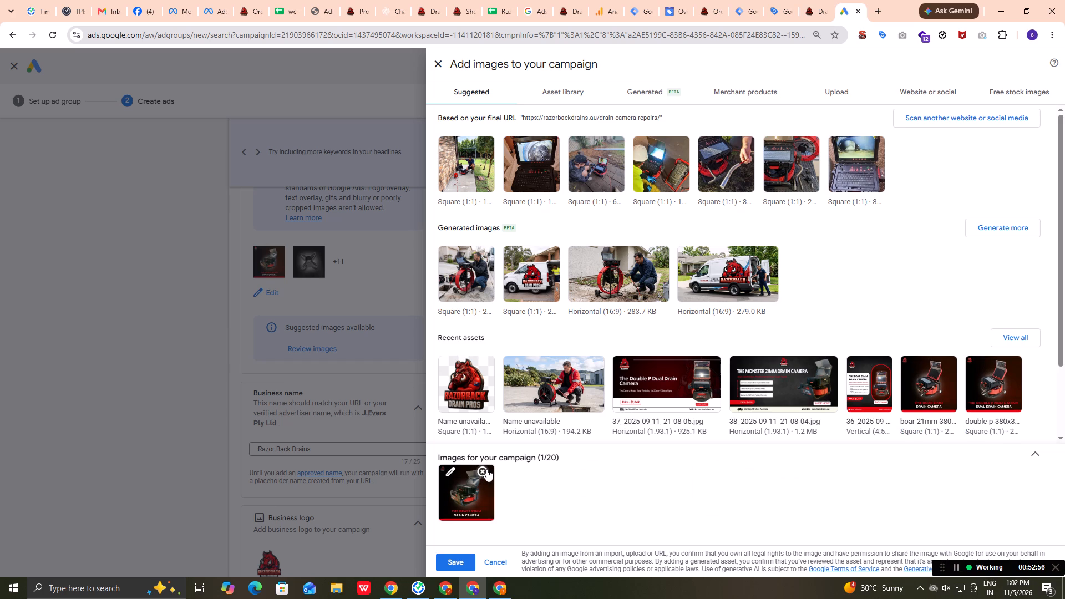
# Check the suggested images against the repair photos on the website's drain camera repairs page, and copy that page's URL.
pyautogui.scroll(-1, 633, 328)
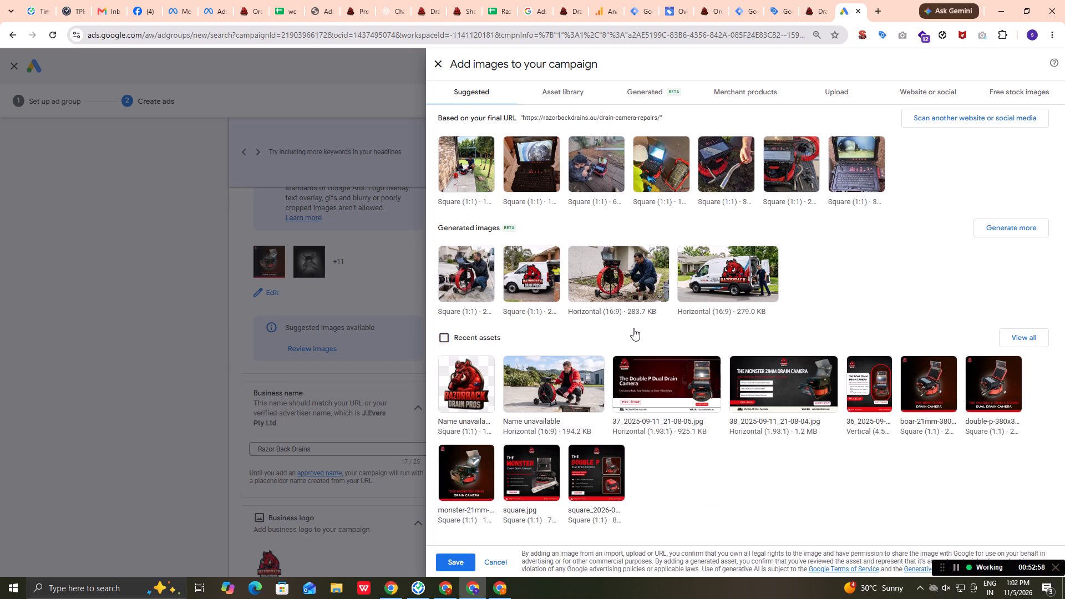
pyautogui.scroll(-4, 633, 328)
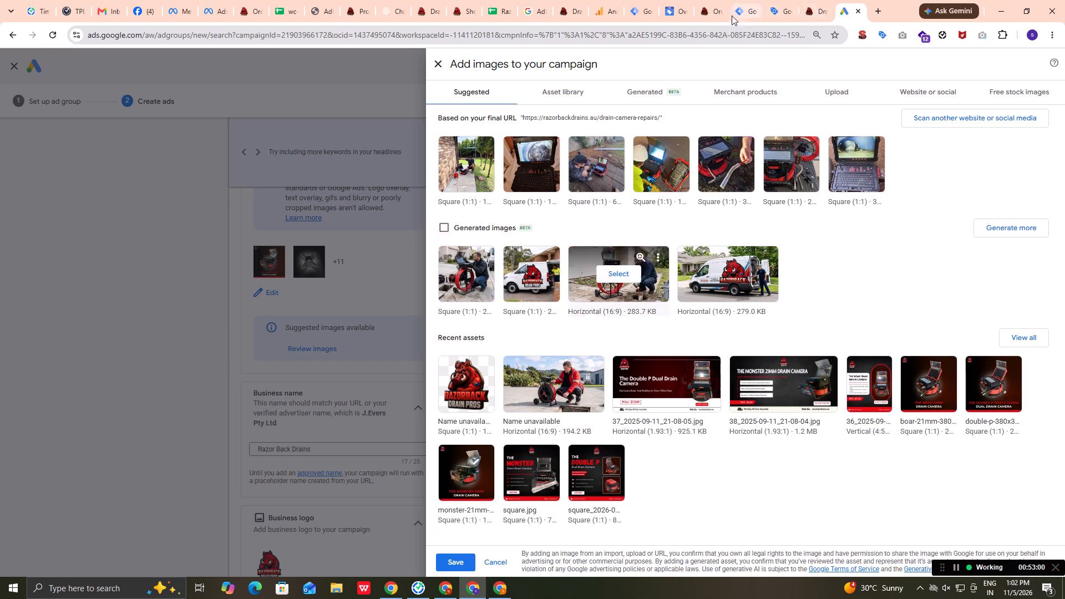
pyautogui.click(819, 5)
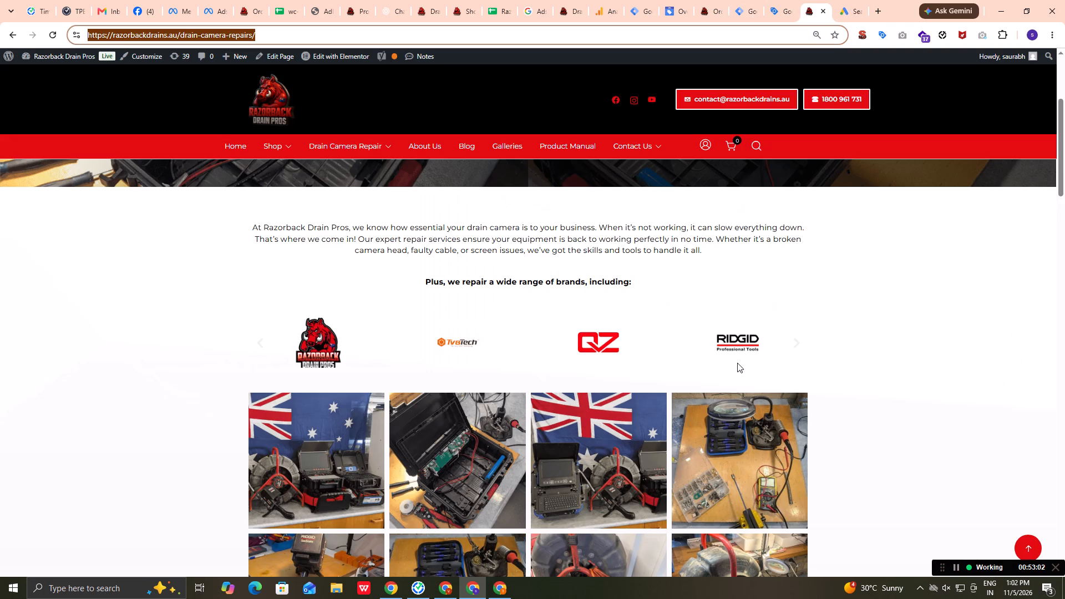
pyautogui.scroll(-5, 737, 363)
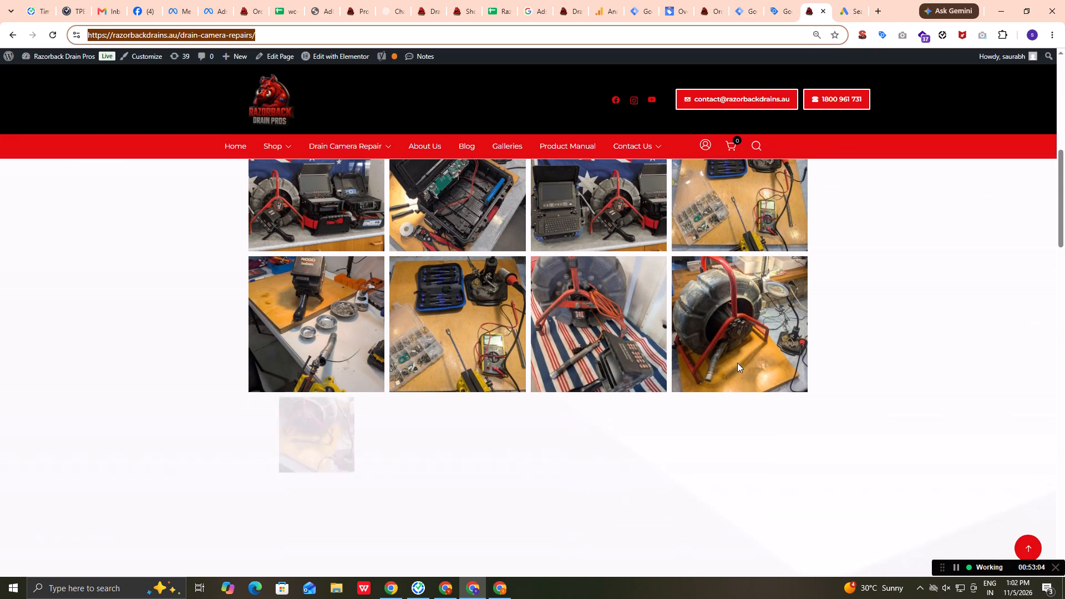
pyautogui.scroll(-2, 737, 363)
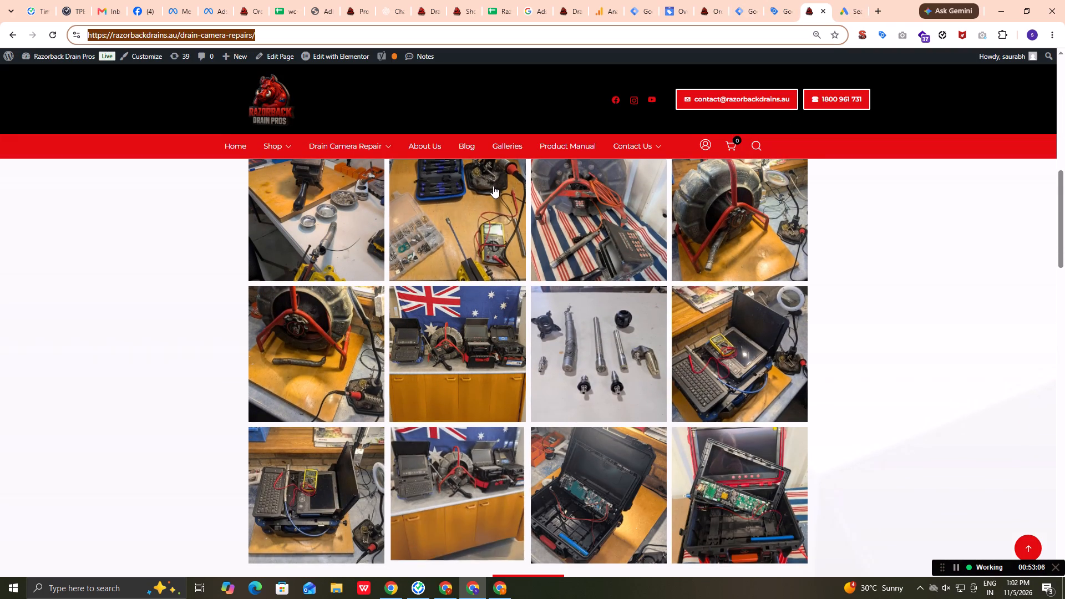
pyautogui.hotkey('ctrl', 'c')
pyautogui.hotkey('ctrl', 'Tab')
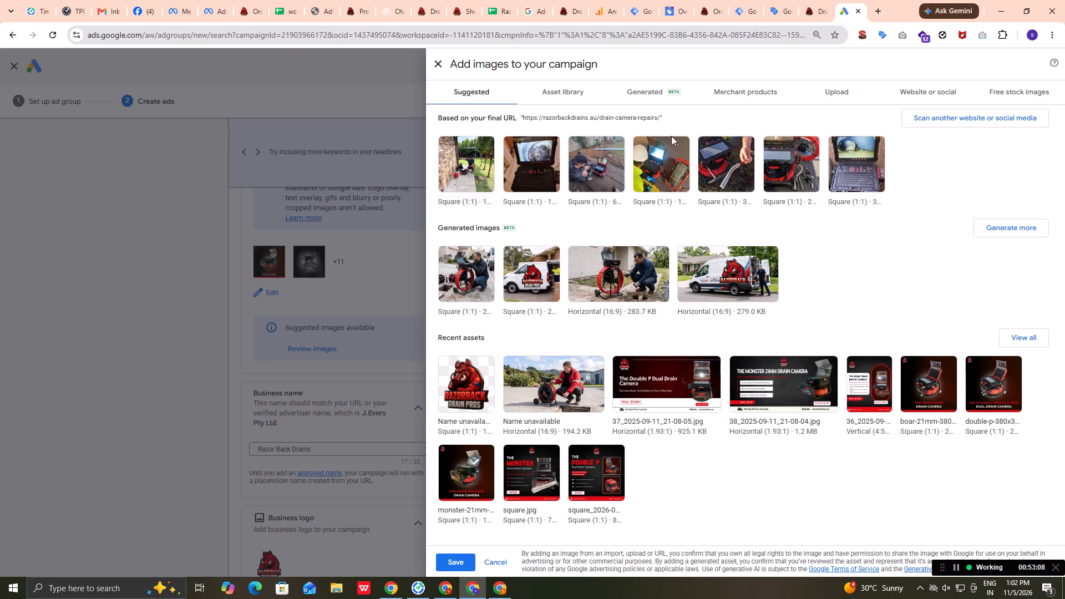
# From the website images scanned at razorbackdrains.au/drain-camera-repairs, select the three first-row photos of opened camera control boxes.
pyautogui.scroll(-2, 753, 314)
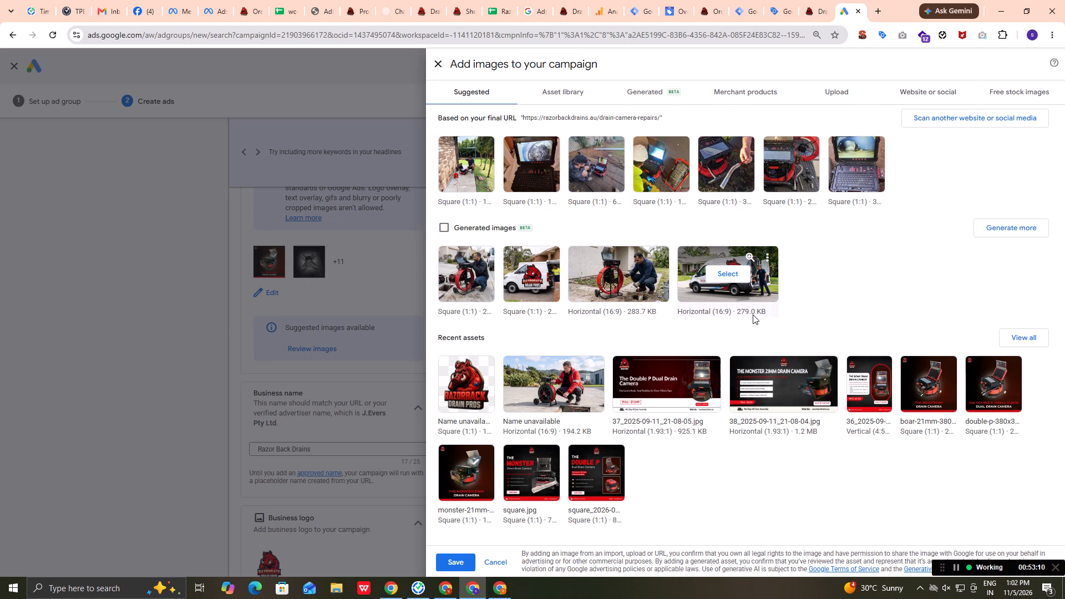
pyautogui.scroll(-2, 753, 314)
pyautogui.scroll(-2, 745, 372)
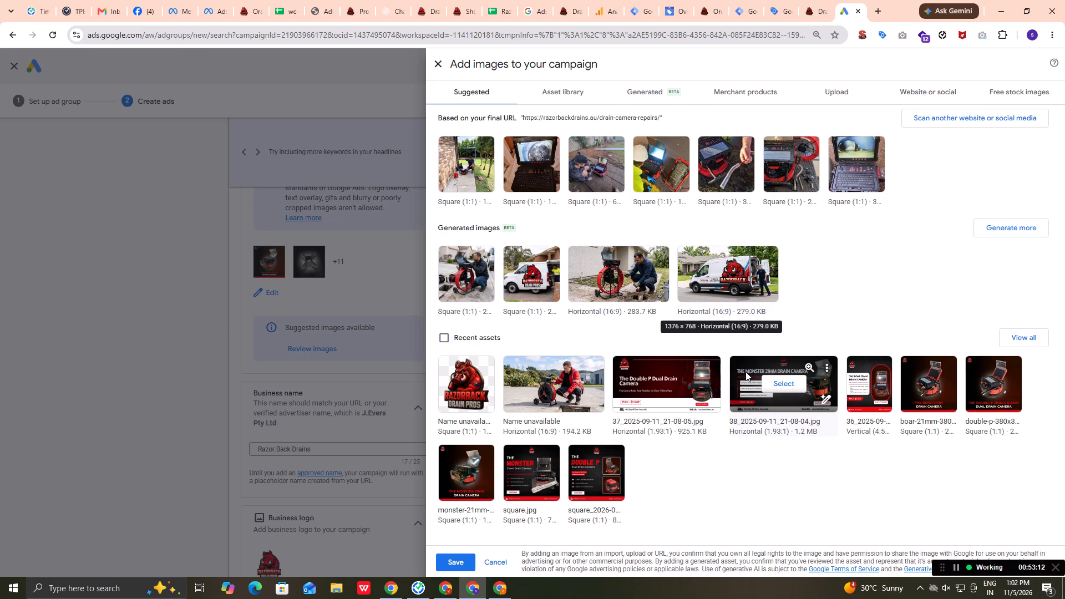
pyautogui.scroll(1, 745, 372)
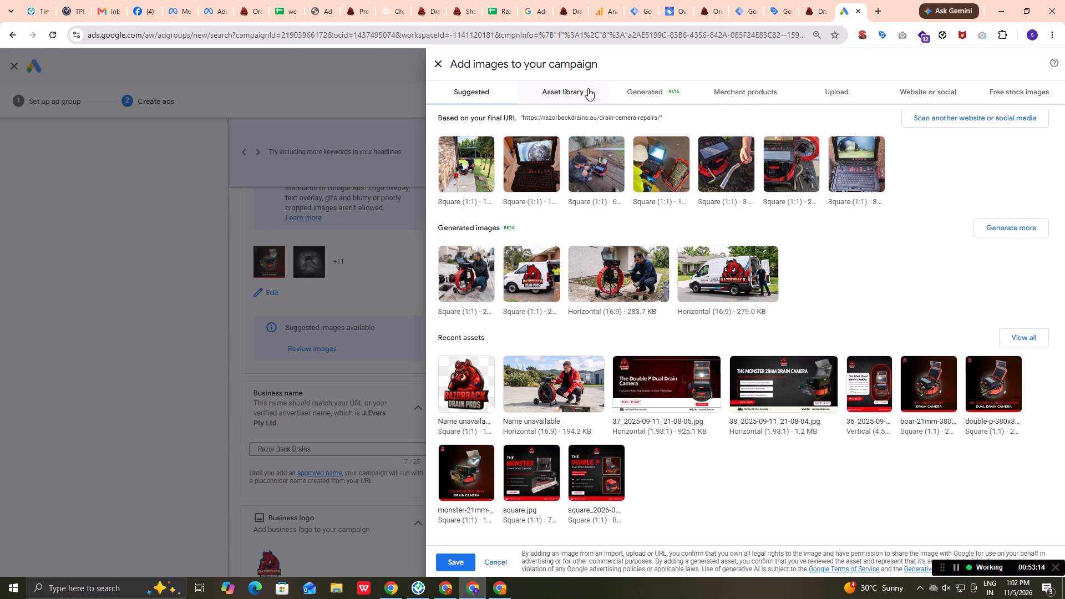
pyautogui.click(921, 88)
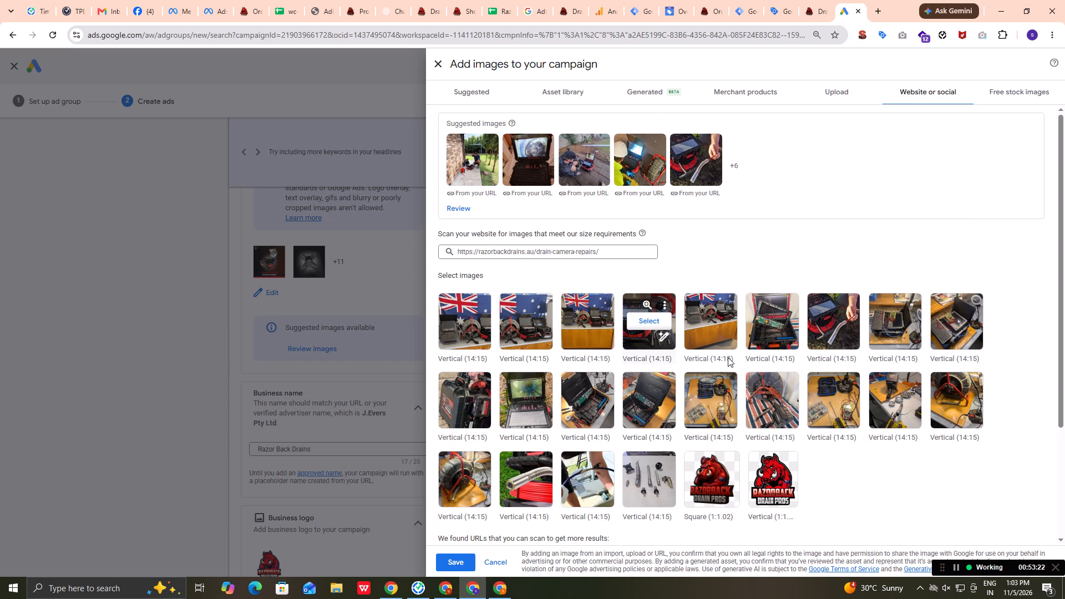
pyautogui.click(772, 321)
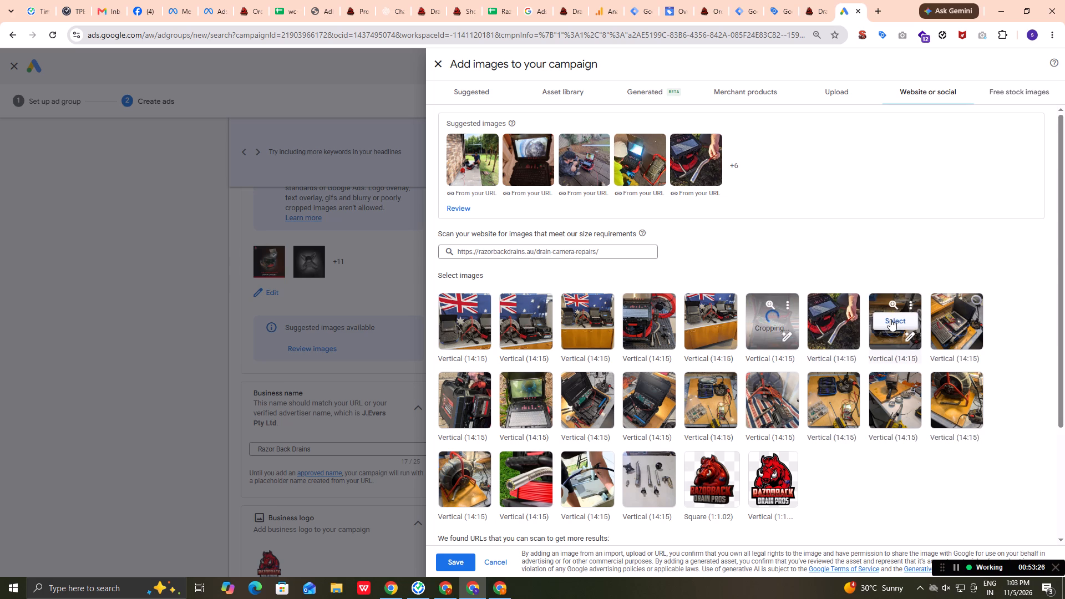
pyautogui.click(890, 319)
pyautogui.click(966, 321)
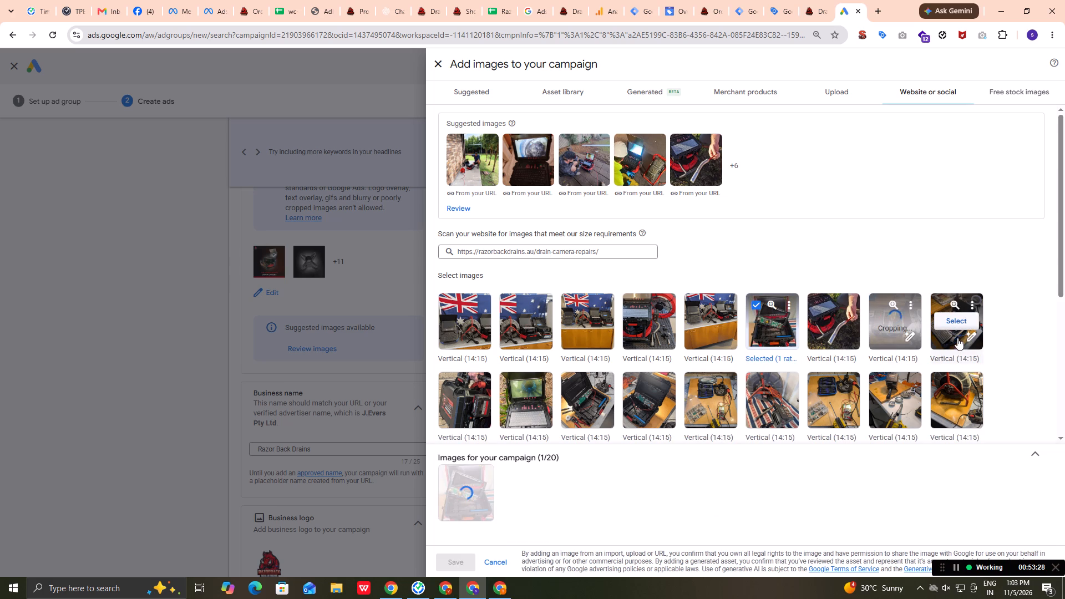
# Select eight more photos in the second row of website images, from the open screen case on grass through the cable reel.
pyautogui.scroll(-1, 956, 340)
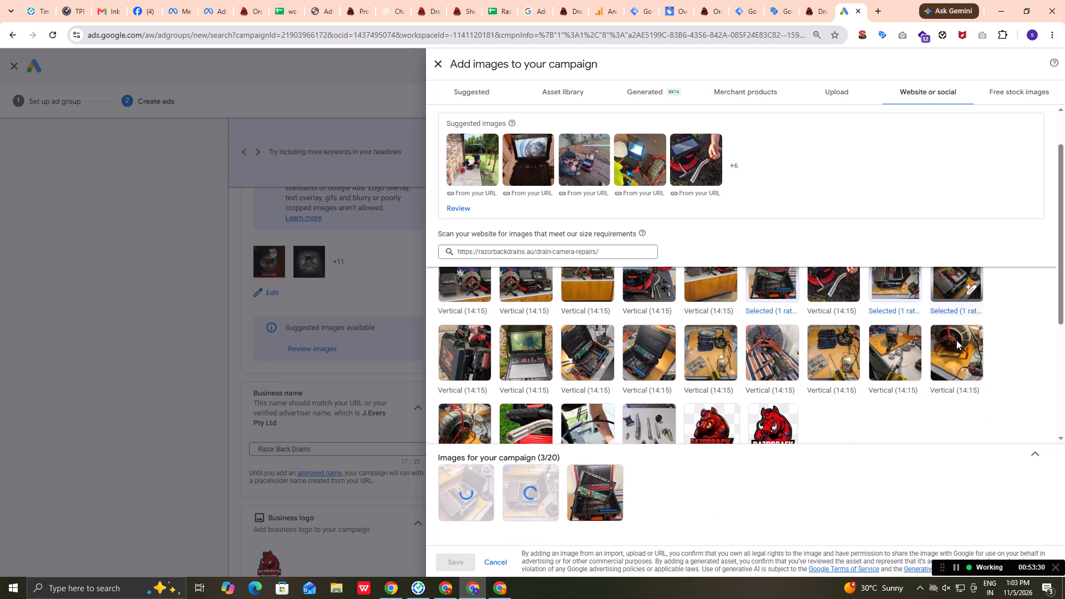
pyautogui.click(527, 367)
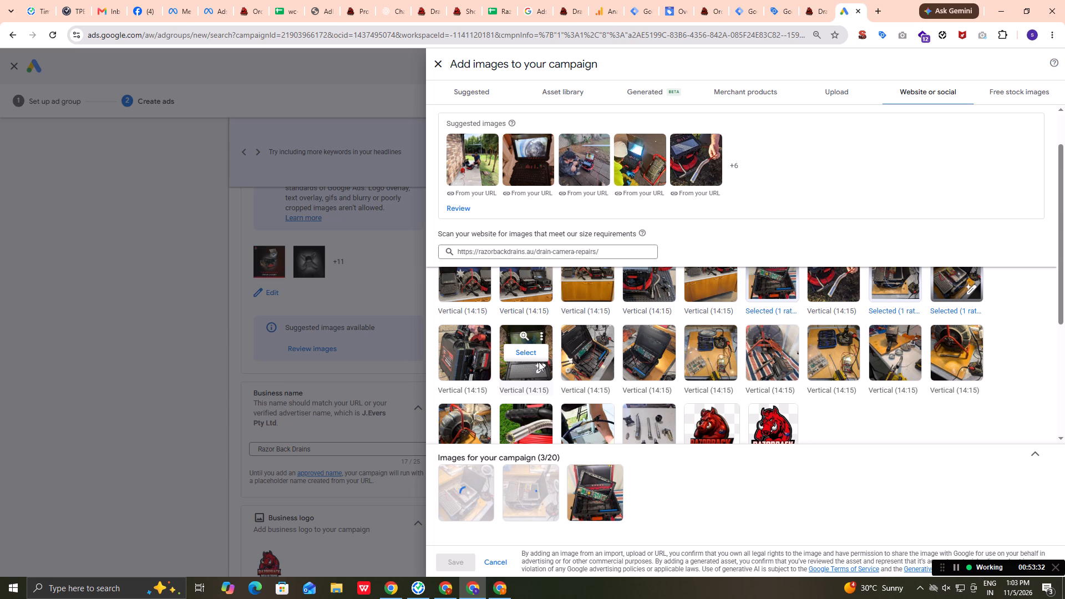
pyautogui.click(598, 356)
pyautogui.click(643, 354)
pyautogui.click(709, 349)
pyautogui.click(788, 356)
pyautogui.click(837, 352)
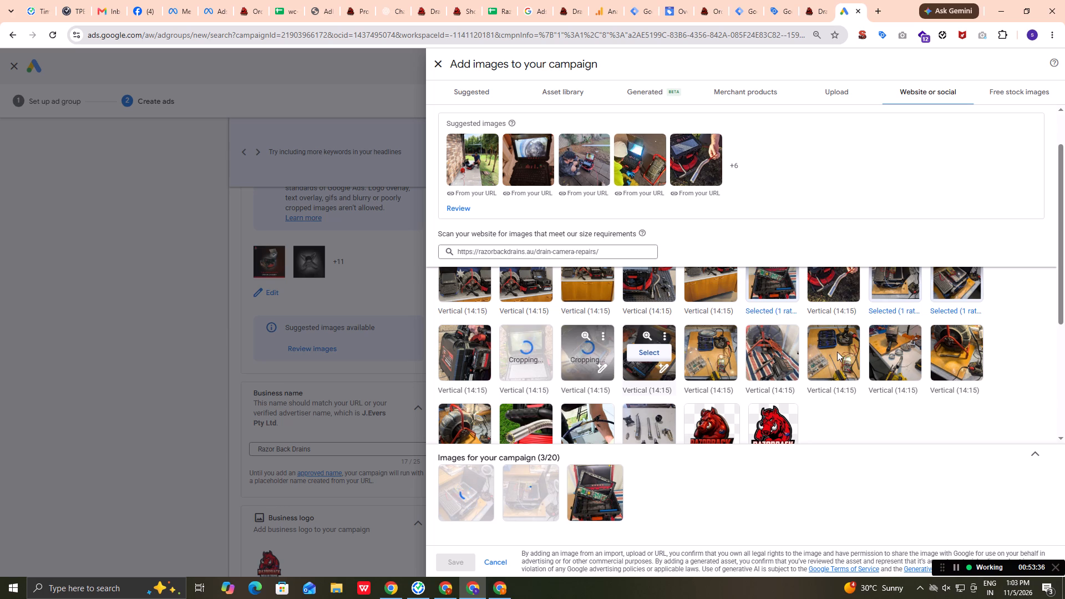
pyautogui.click(914, 358)
pyautogui.click(953, 348)
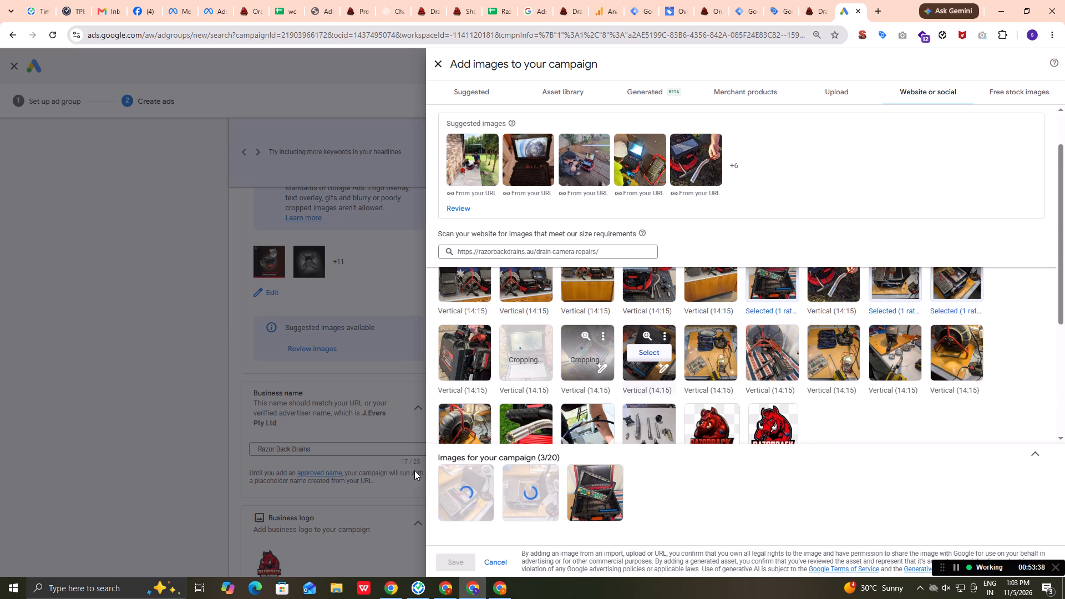
# Add the cable reel photo that begins the third row of website images and save the image selection.
pyautogui.scroll(-1, 592, 343)
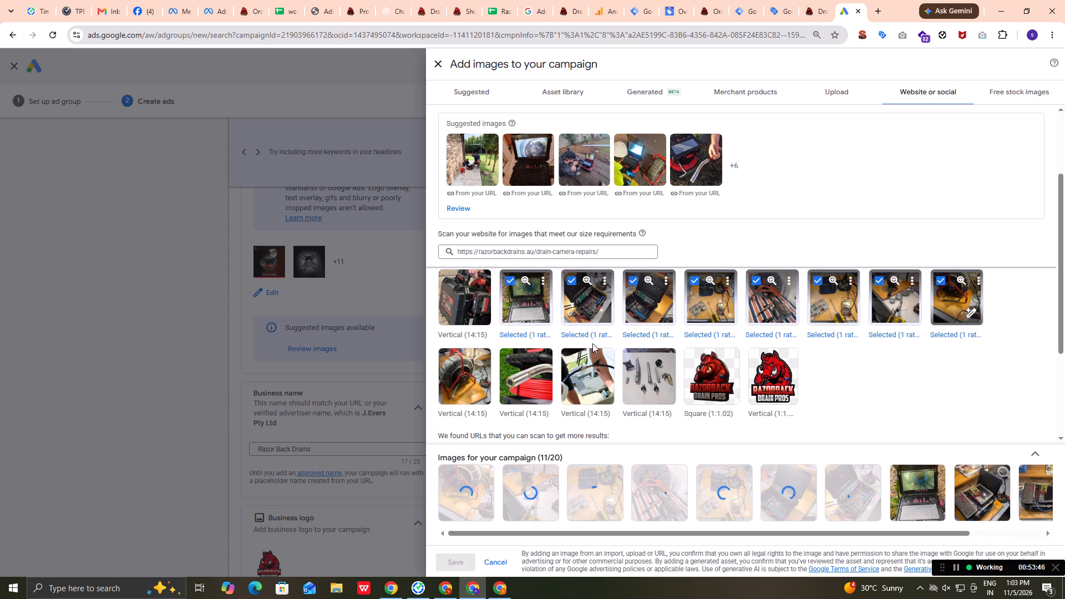
pyautogui.scroll(-1, 592, 343)
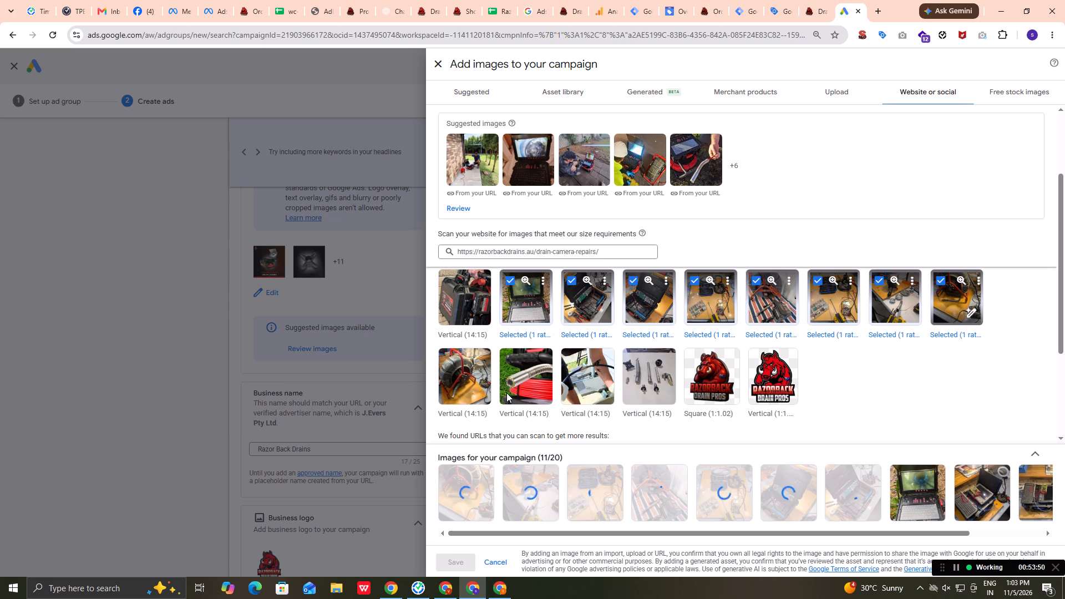
pyautogui.scroll(-1, 506, 393)
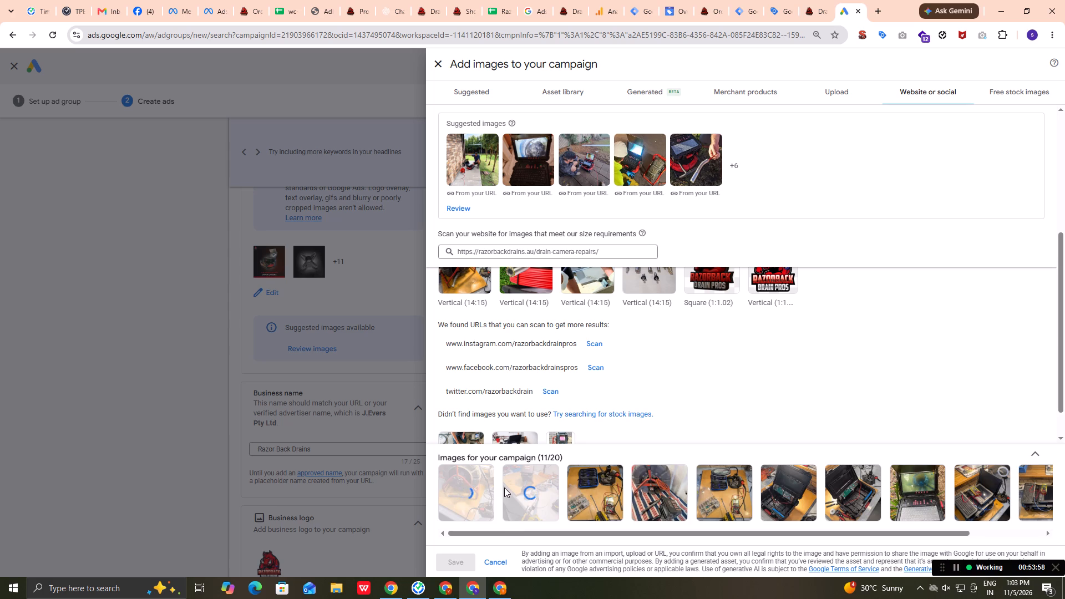
pyautogui.scroll(-2, 481, 358)
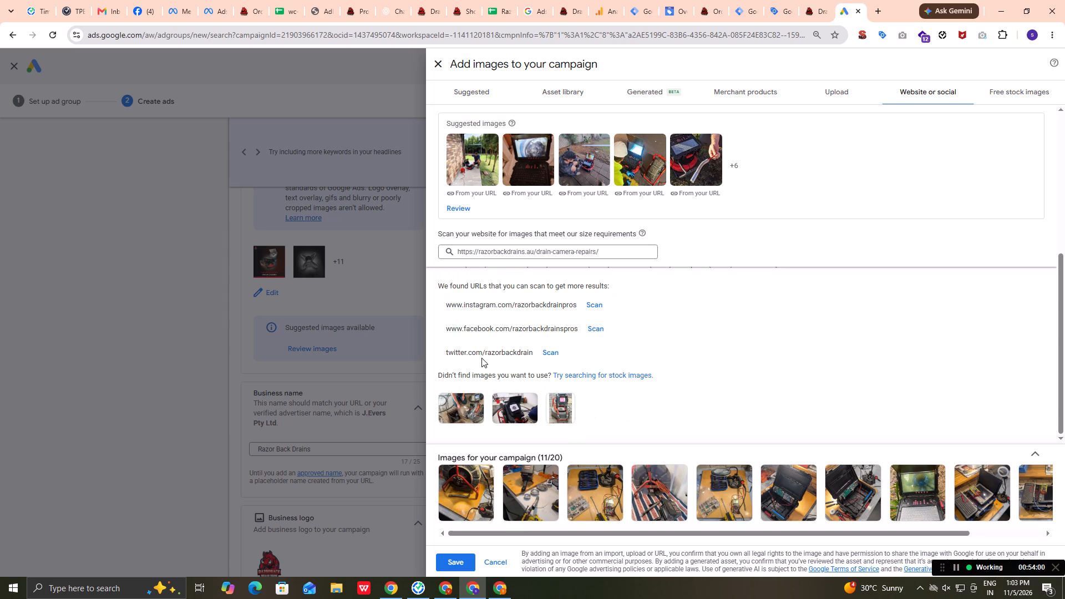
pyautogui.scroll(3, 481, 358)
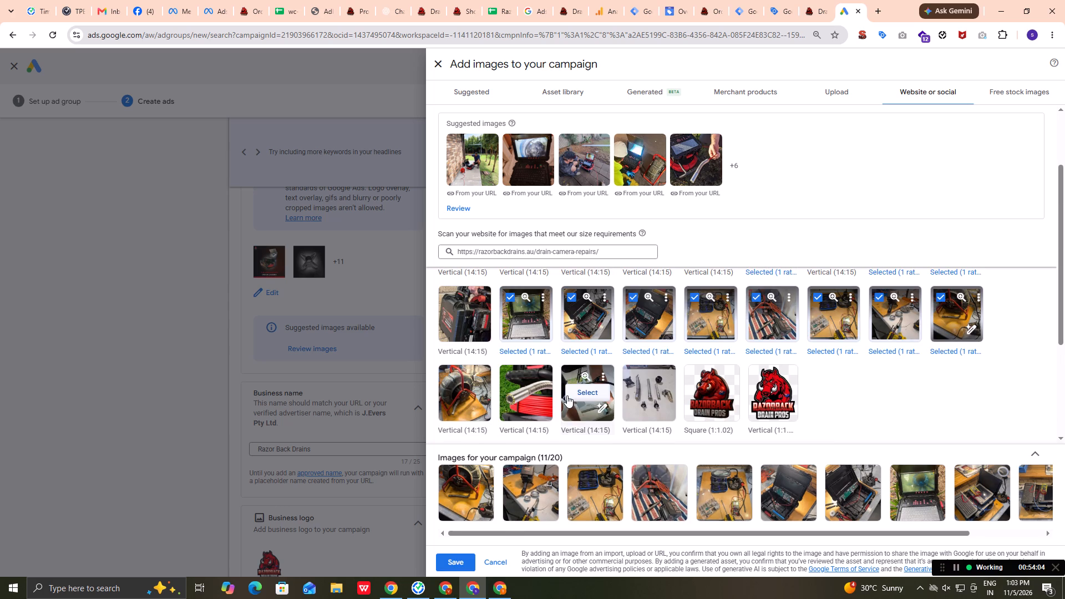
pyautogui.click(463, 402)
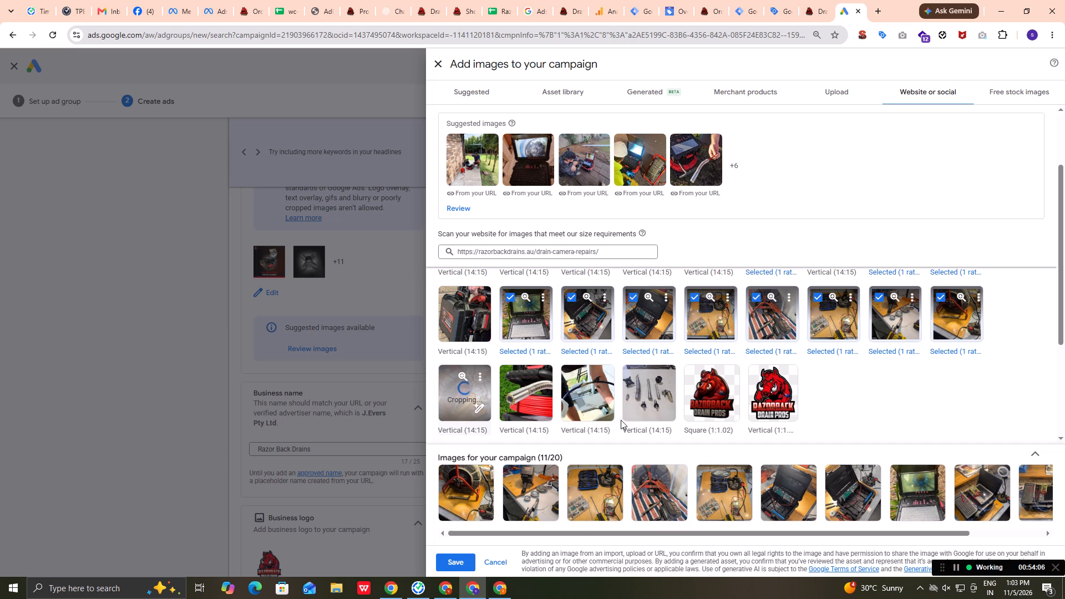
pyautogui.click(458, 559)
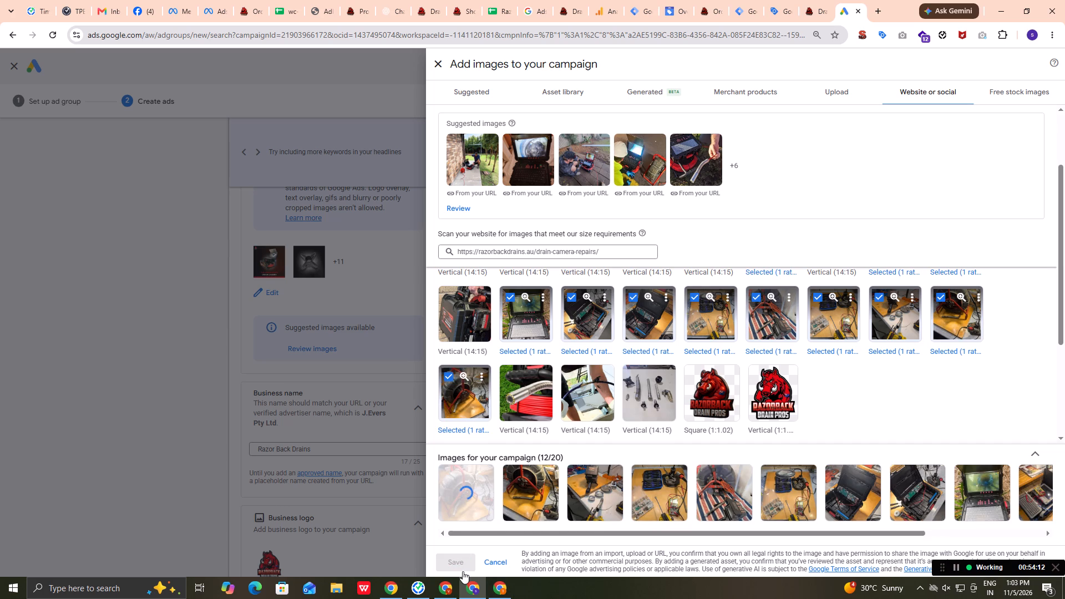
pyautogui.click(457, 560)
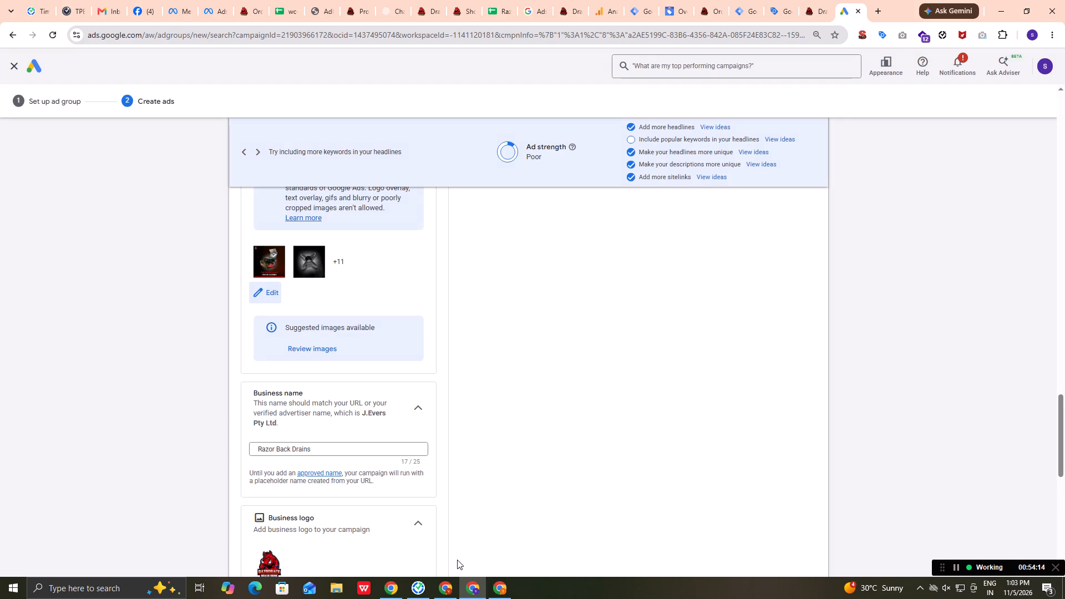
# Fill the last empty headline from the suggestion Razorback Drain Pros, edited to read "Razorback Drain Camera Repairs".
pyautogui.scroll(3, 294, 392)
pyautogui.scroll(2, 325, 444)
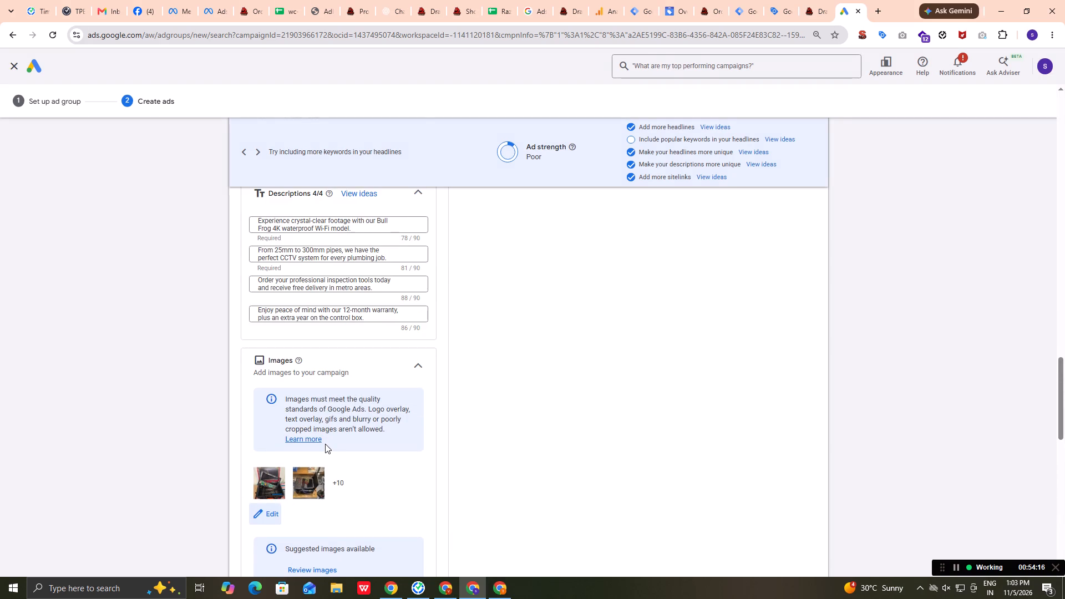
pyautogui.scroll(4, 325, 444)
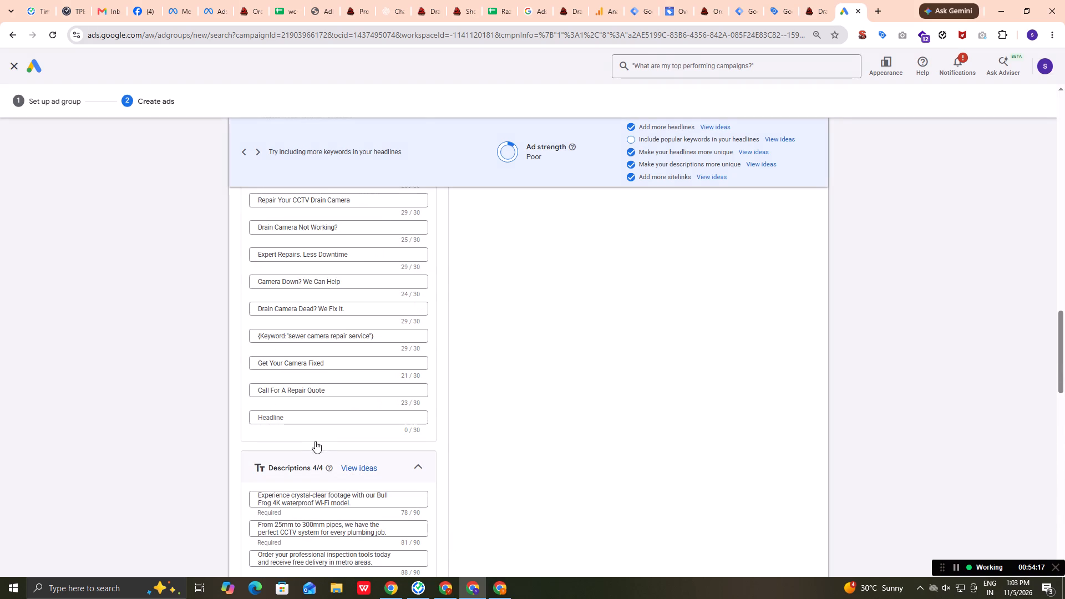
pyautogui.click(309, 418)
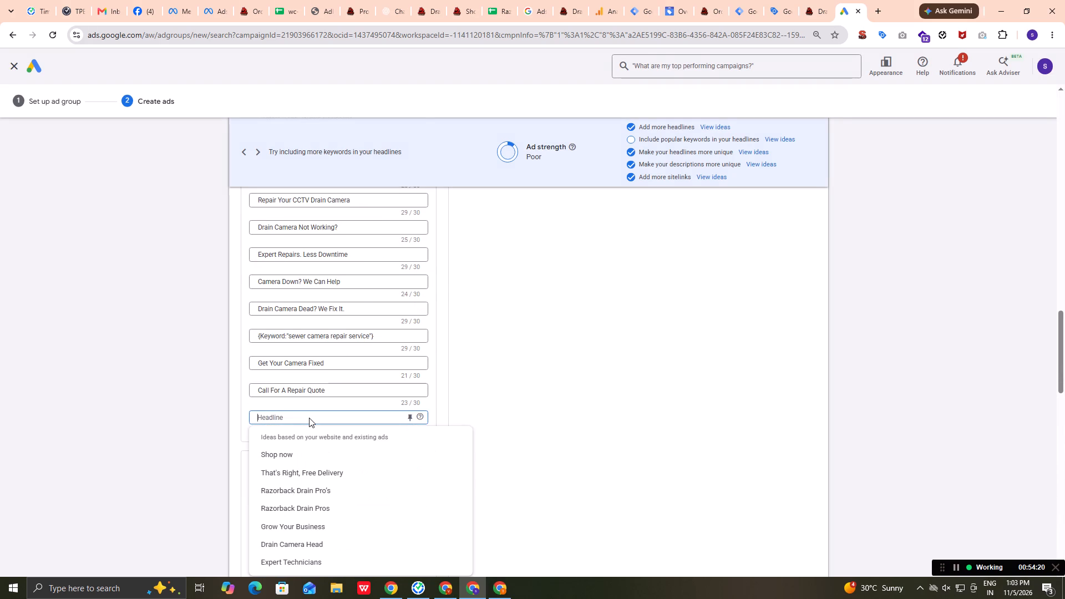
pyautogui.scroll(-1, 333, 480)
pyautogui.click(323, 507)
pyautogui.click(323, 419)
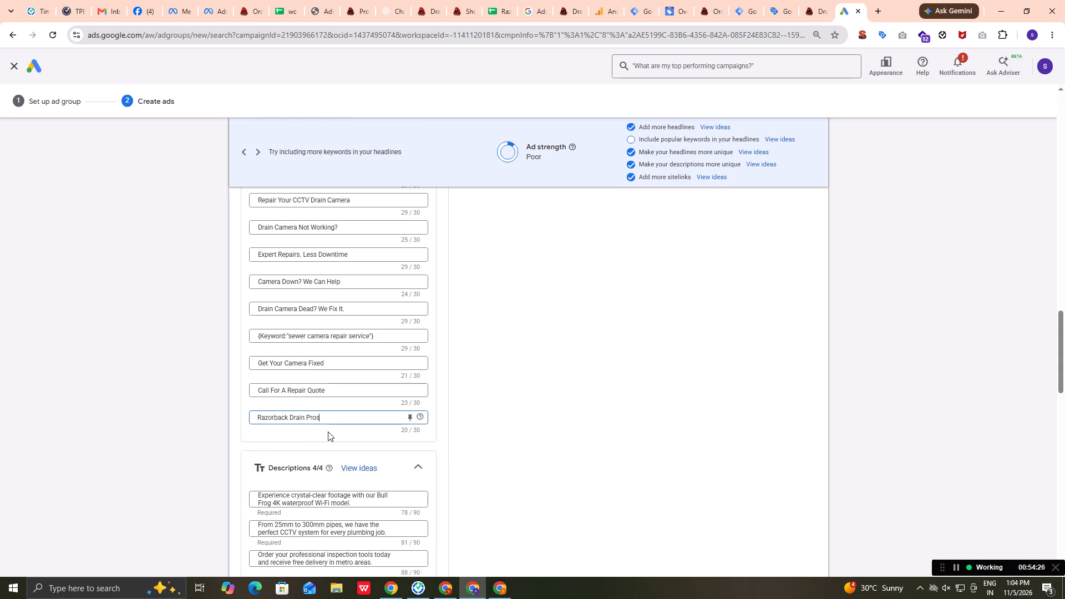
pyautogui.press('BackSpace')
pyautogui.press('BackSpace')
pyautogui.press('BackSpace')
pyautogui.press('BackSpace')
pyautogui.write('Camera Repa')
pyautogui.write('irs')
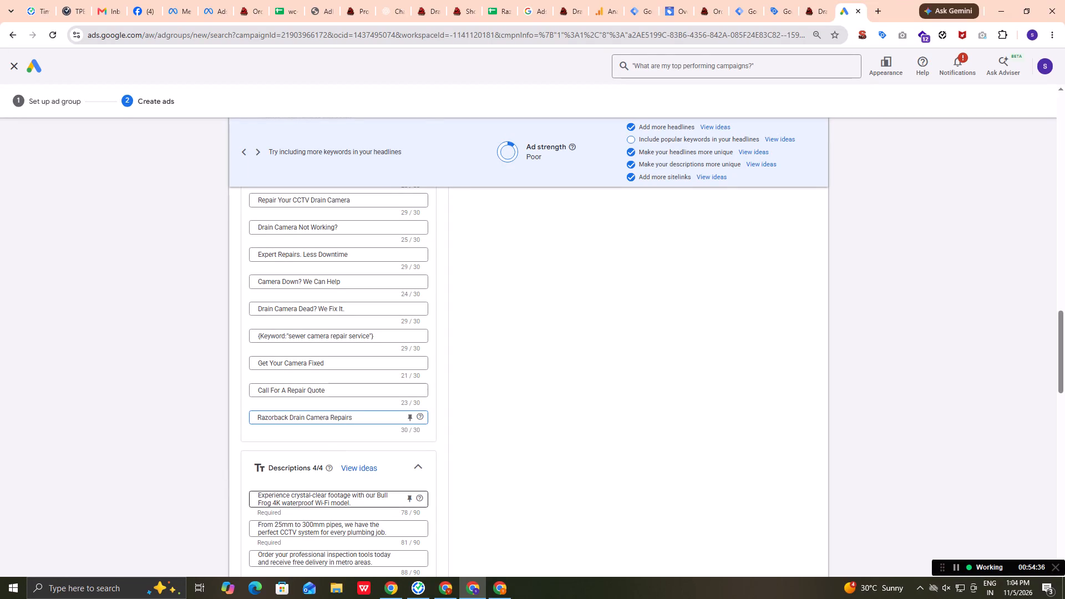
pyautogui.click(129, 414)
pyautogui.scroll(-1, 286, 532)
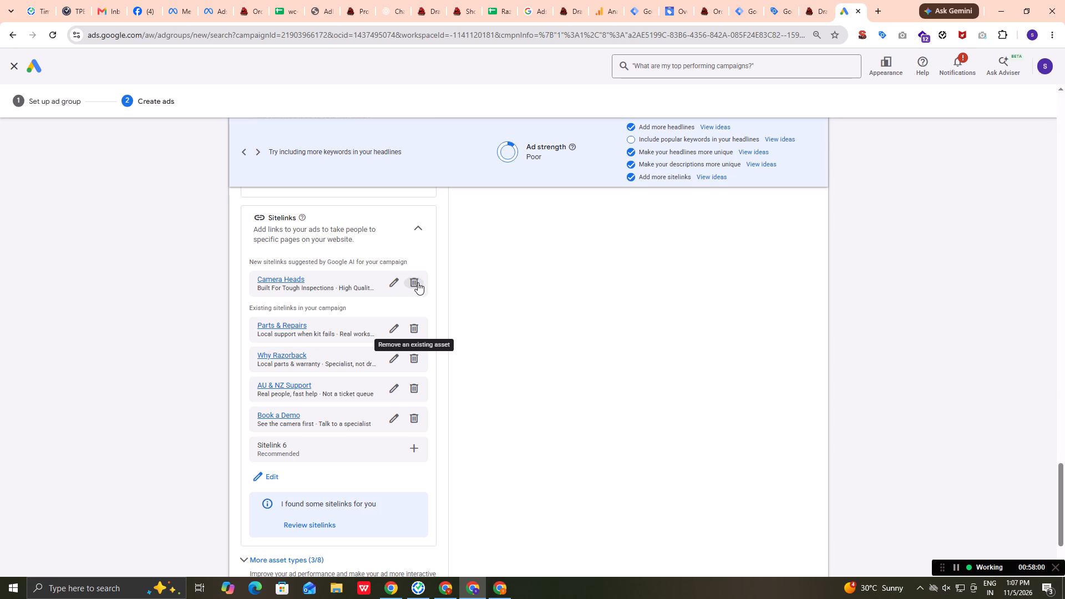
pyautogui.click(392, 267)
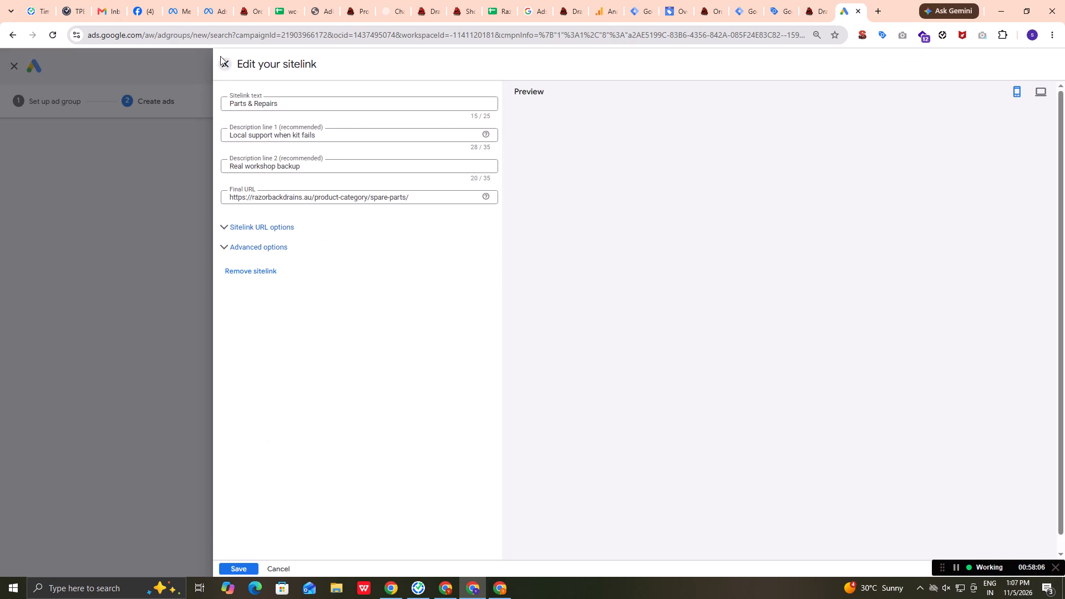
pyautogui.click(226, 59)
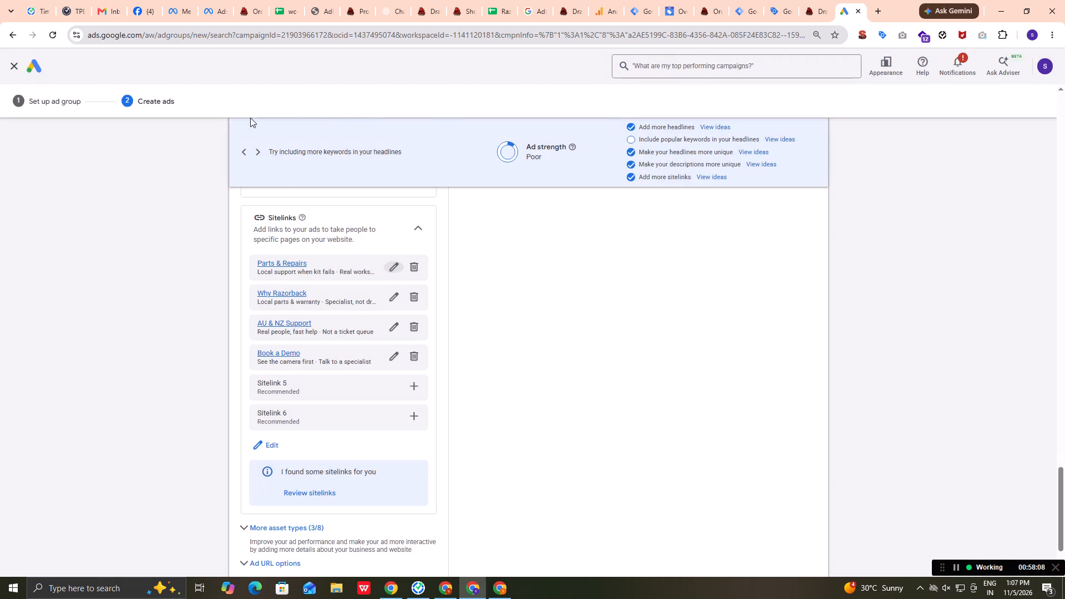
pyautogui.click(413, 326)
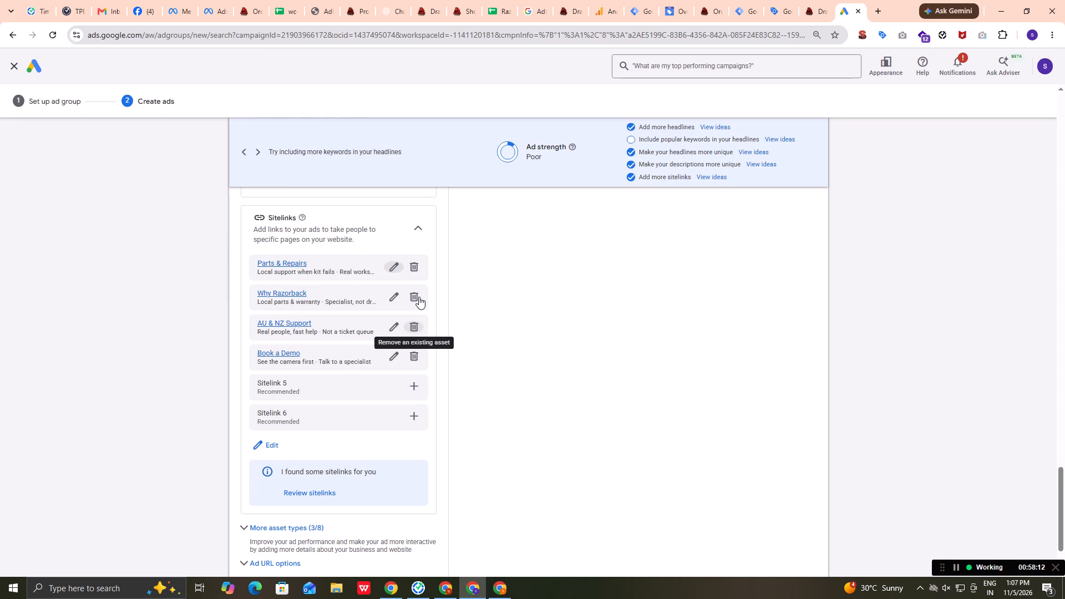
pyautogui.click(418, 296)
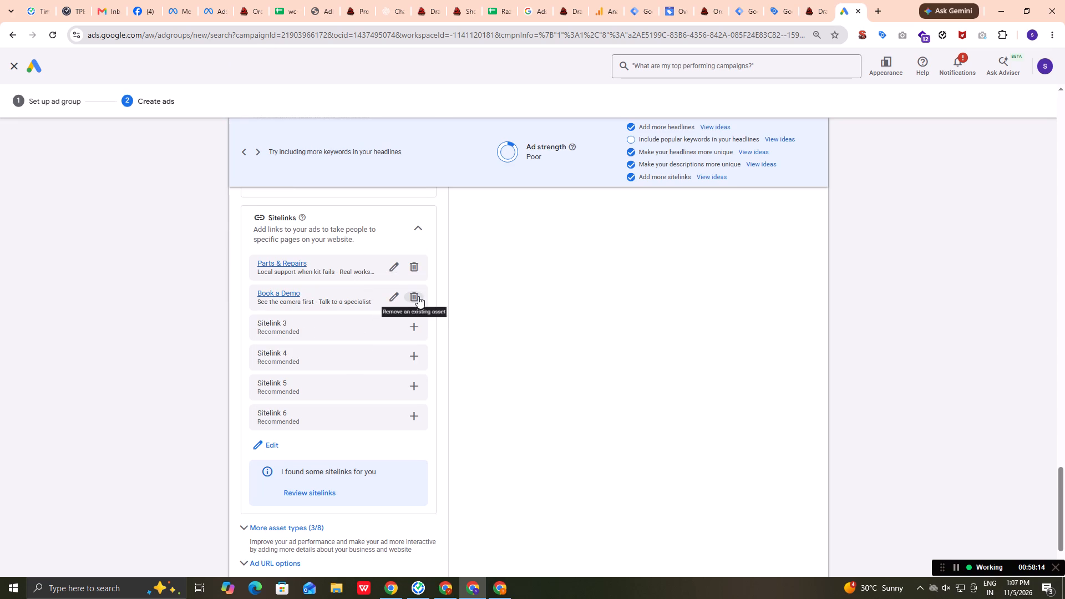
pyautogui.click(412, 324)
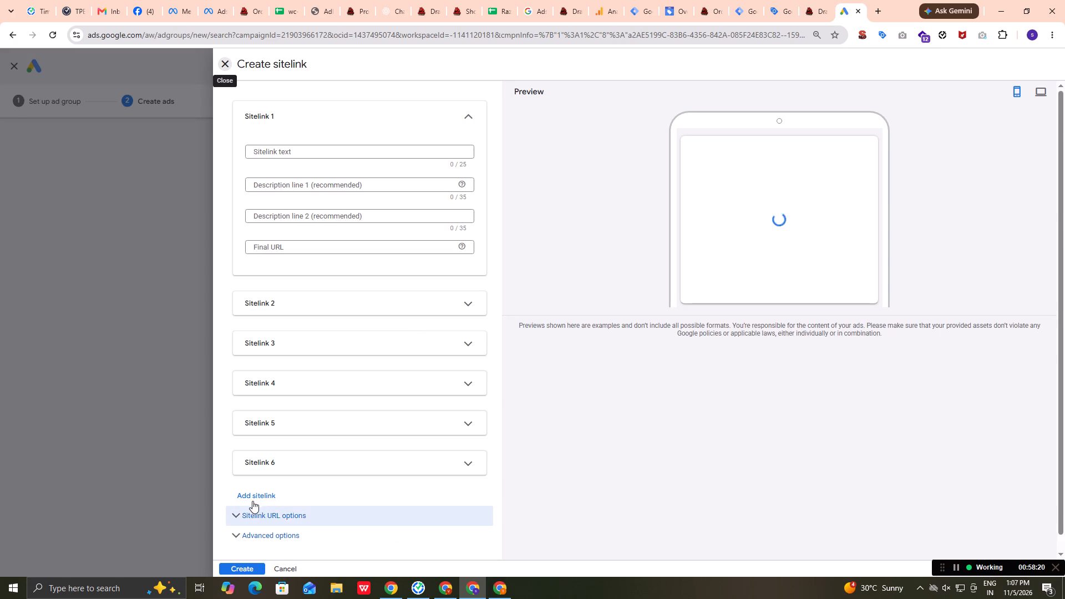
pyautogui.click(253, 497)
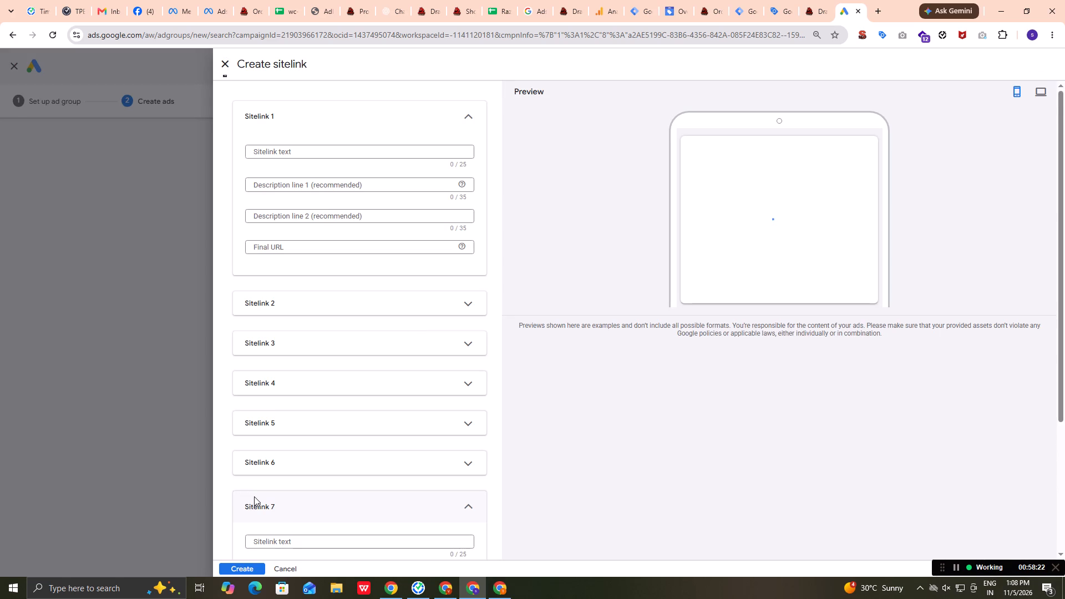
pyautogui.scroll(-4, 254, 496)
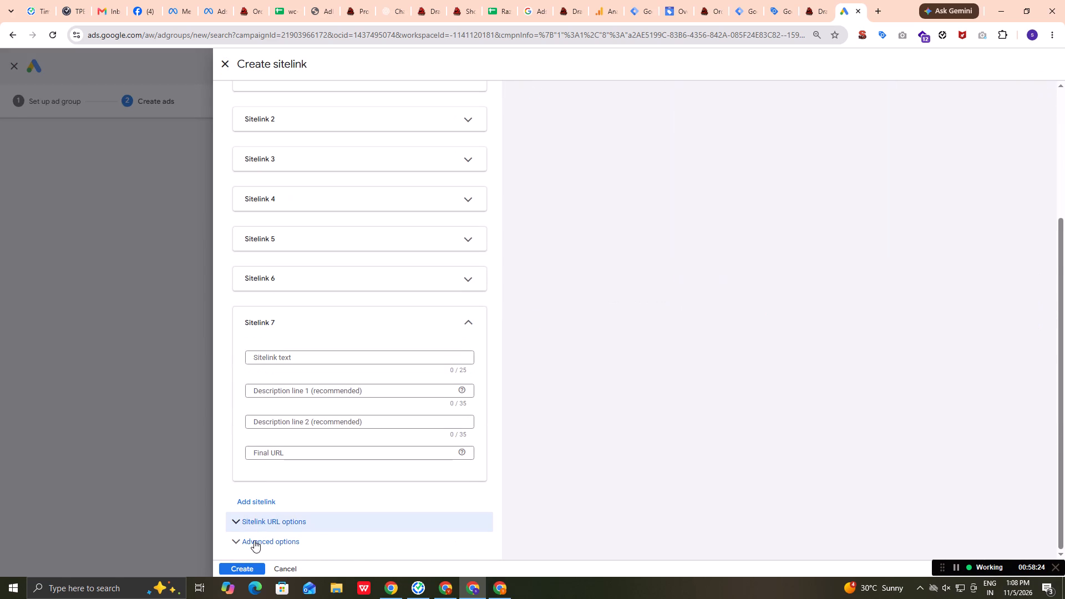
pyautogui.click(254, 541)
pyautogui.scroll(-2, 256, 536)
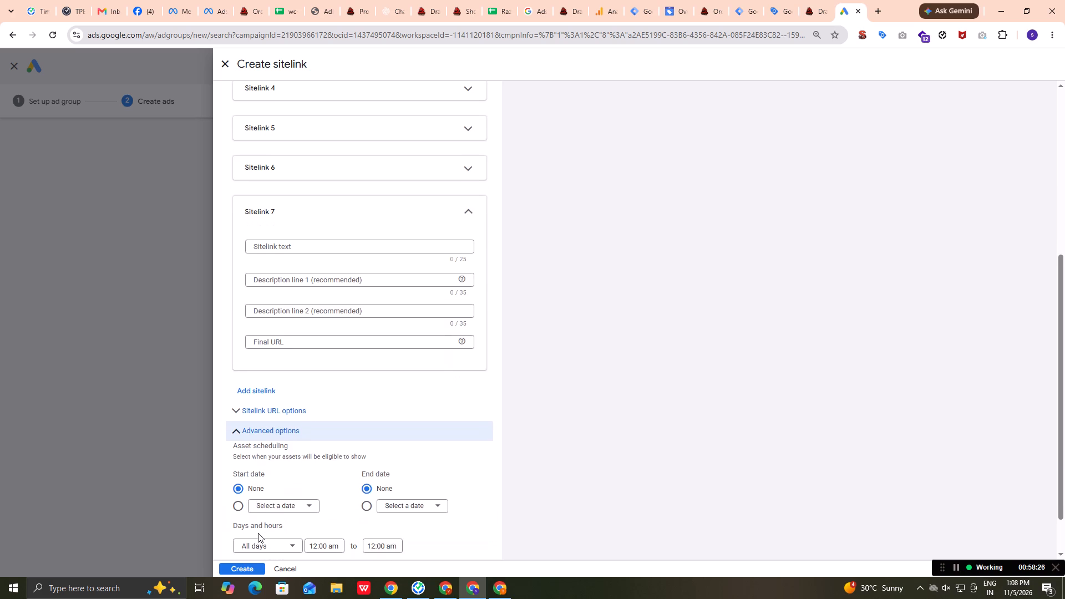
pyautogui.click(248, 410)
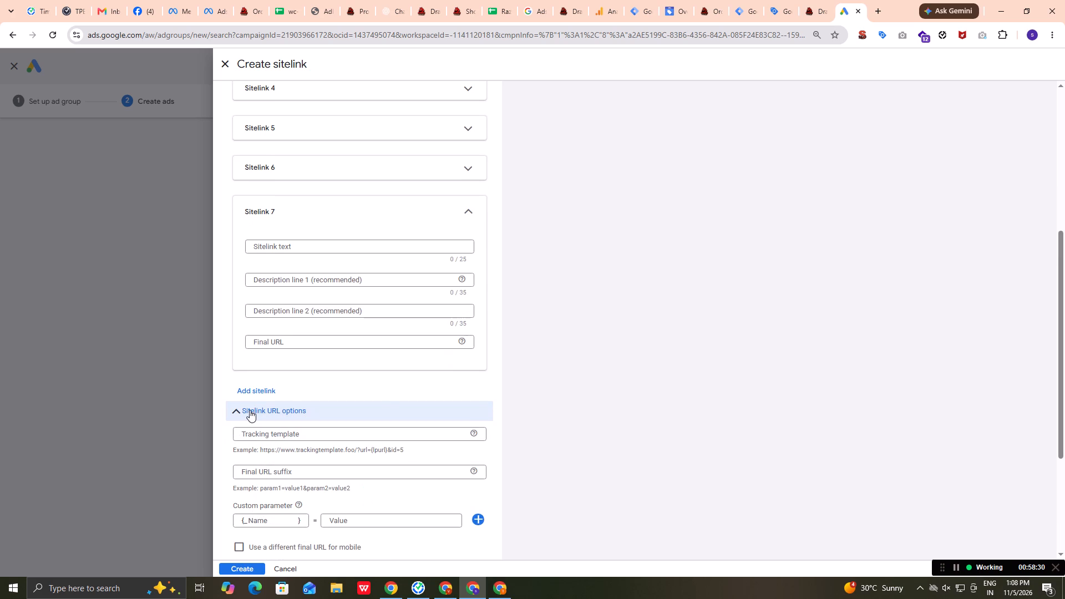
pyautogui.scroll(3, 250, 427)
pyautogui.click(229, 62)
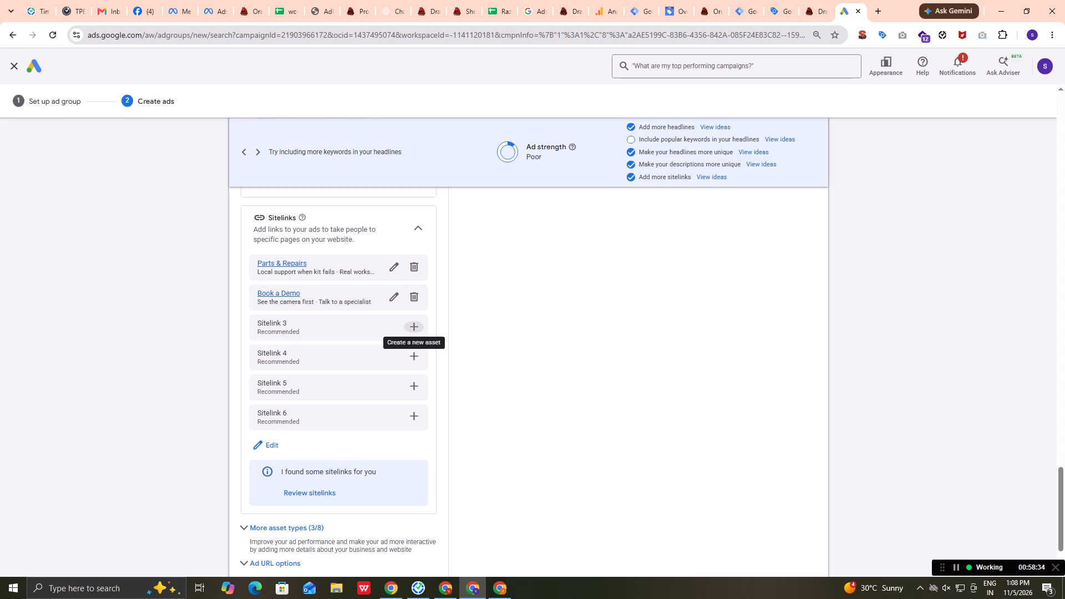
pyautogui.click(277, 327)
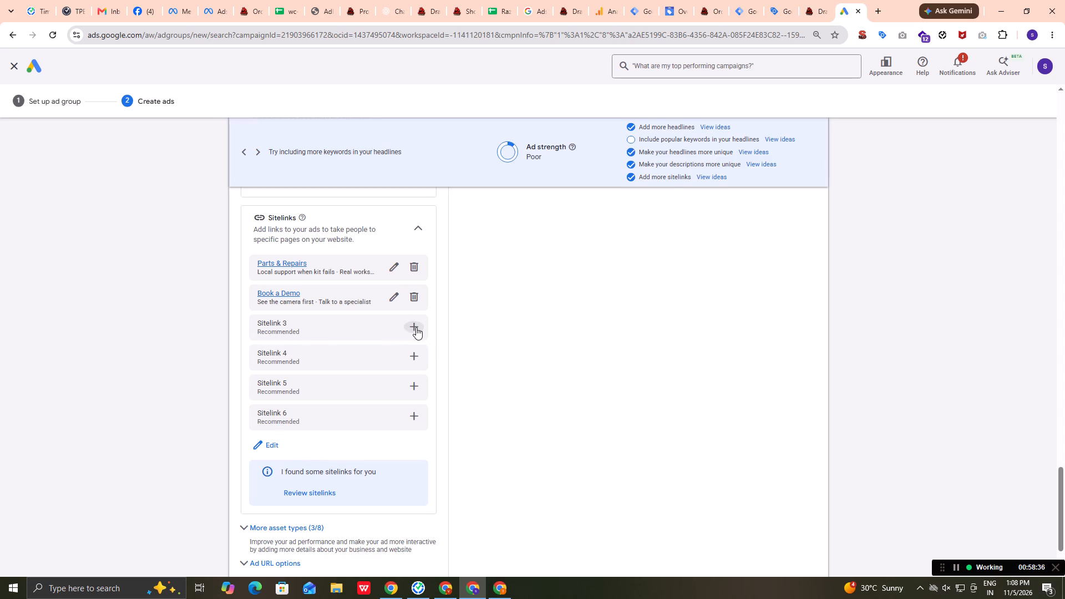
# Inspect the Book a Demo sitelink's text, description lines and final URL.
pyautogui.click(389, 296)
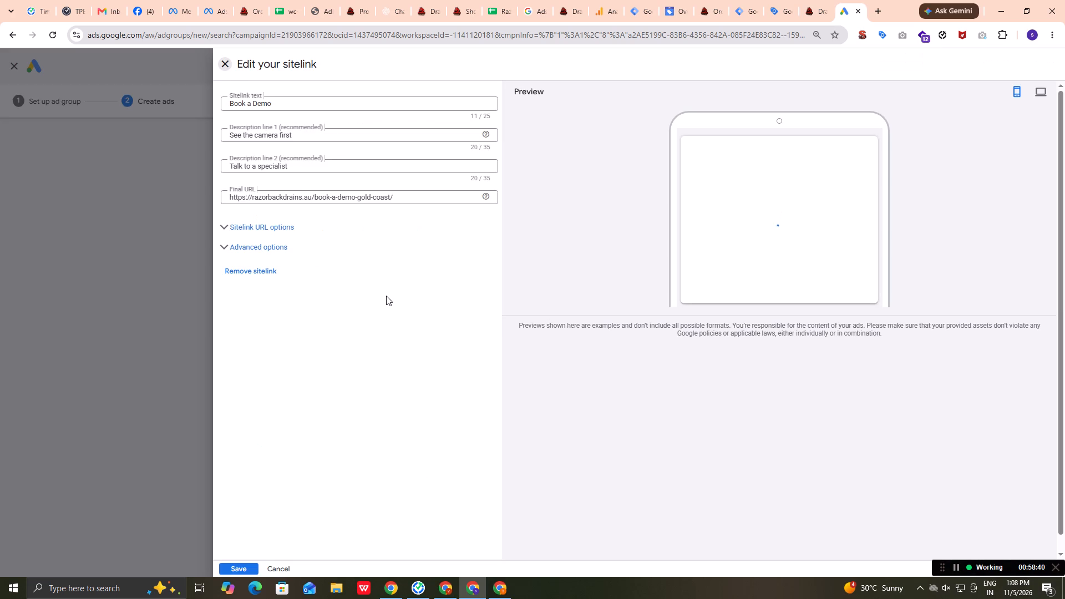
pyautogui.click(226, 60)
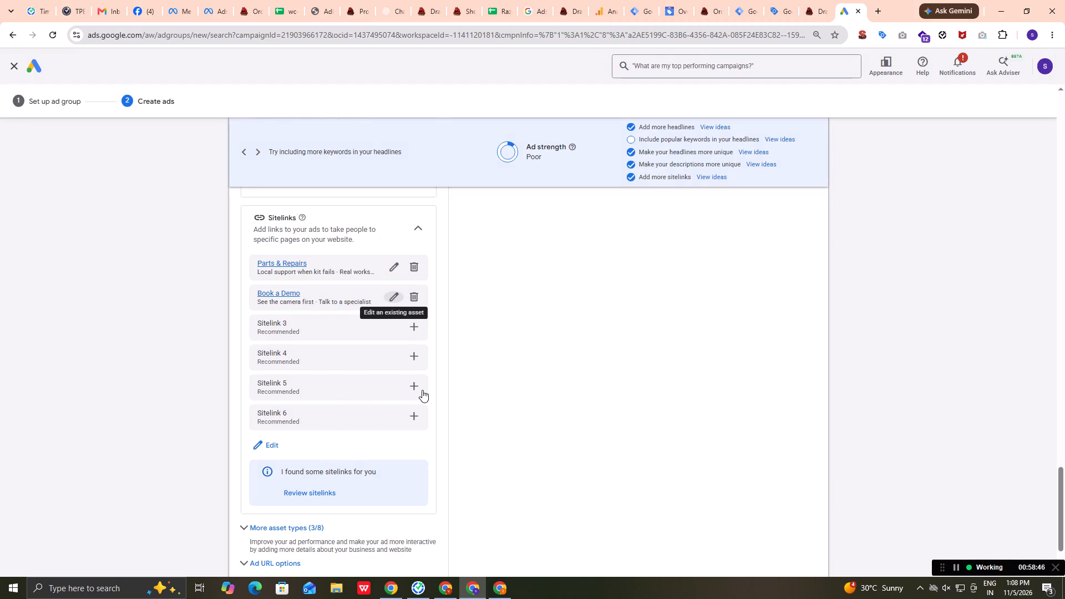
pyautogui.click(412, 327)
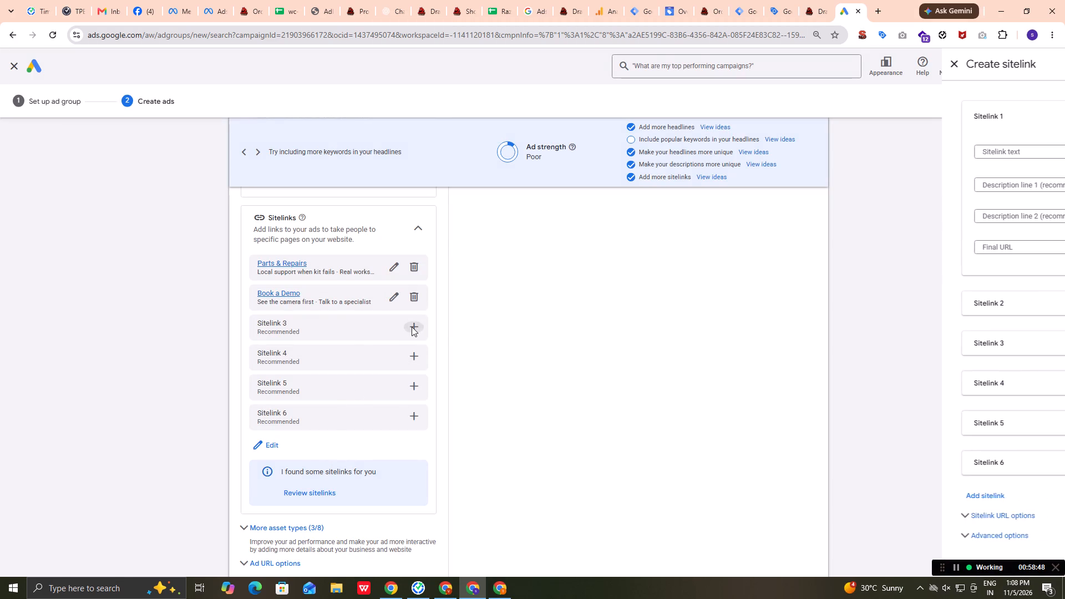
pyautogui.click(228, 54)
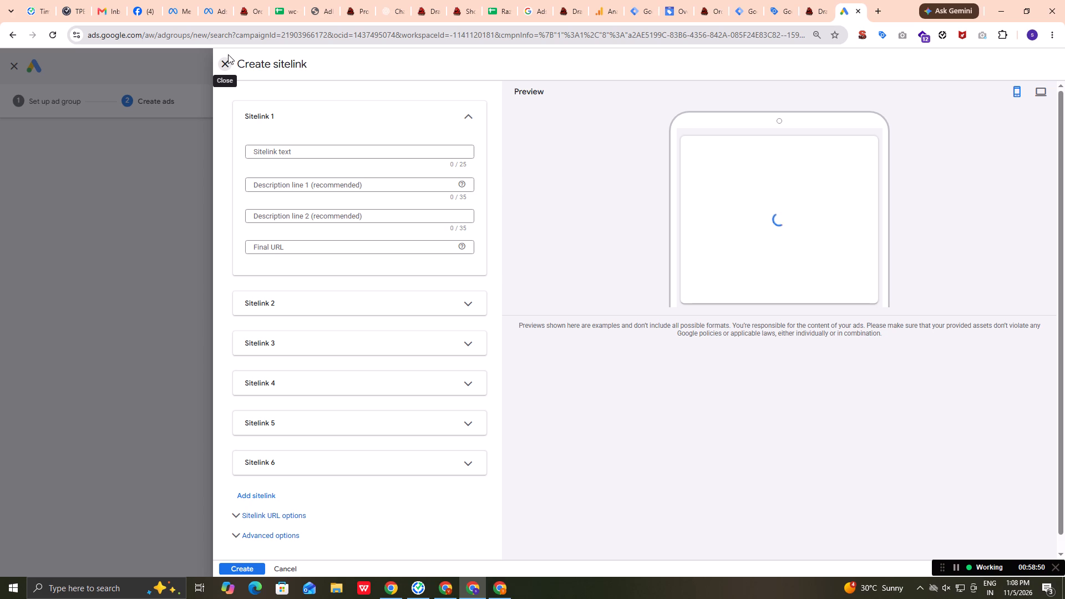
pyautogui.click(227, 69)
# Add the existing Contact Us and Razorback Drain Cameras sitelinks from the asset library and save the selection.
pyautogui.click(266, 446)
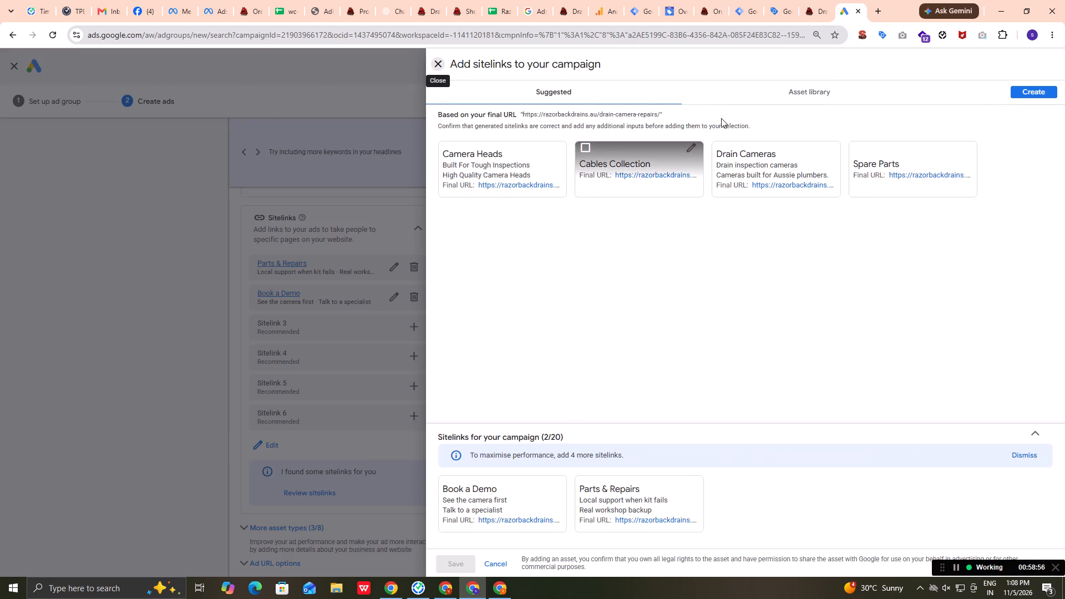
pyautogui.click(815, 93)
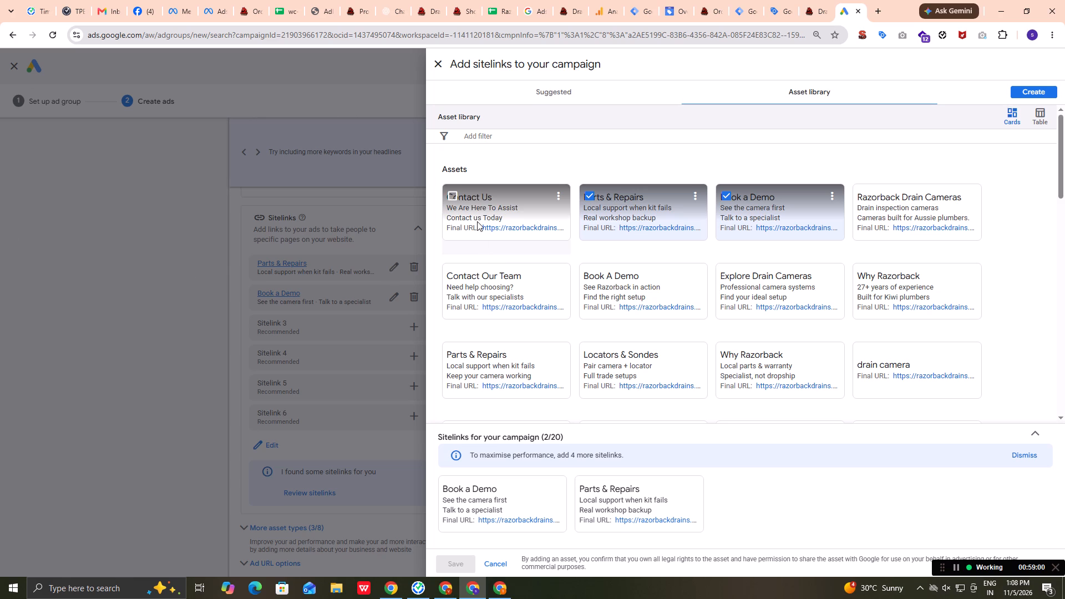
pyautogui.click(459, 195)
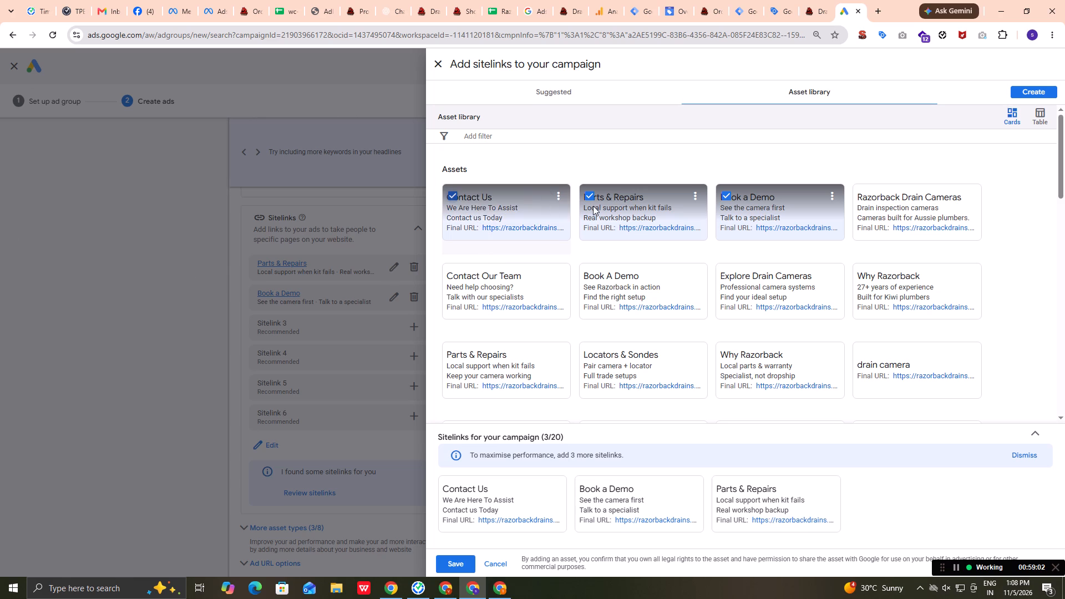
pyautogui.click(881, 207)
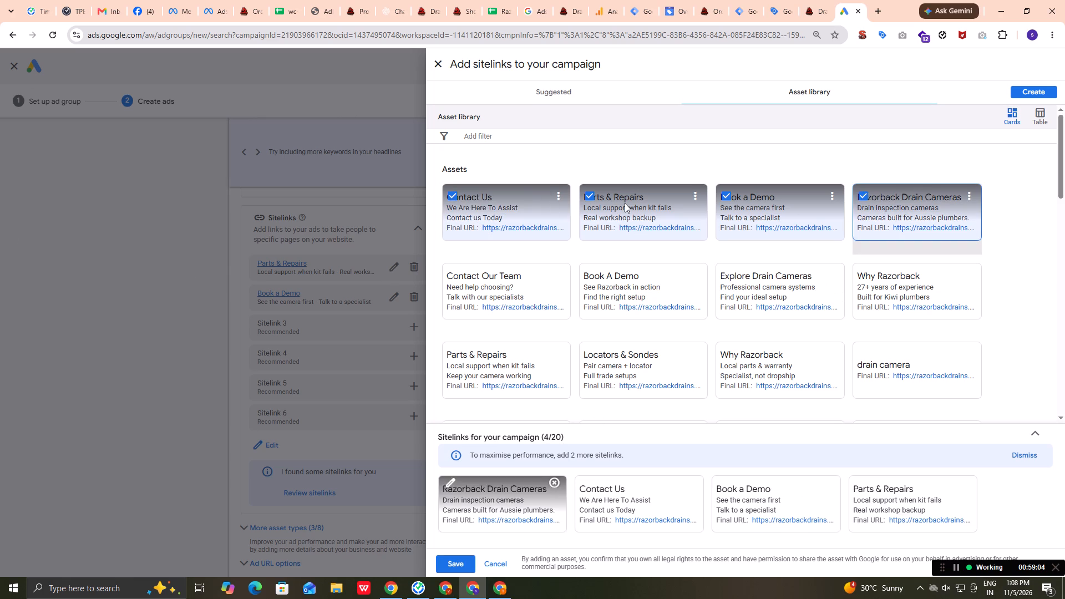
pyautogui.click(455, 561)
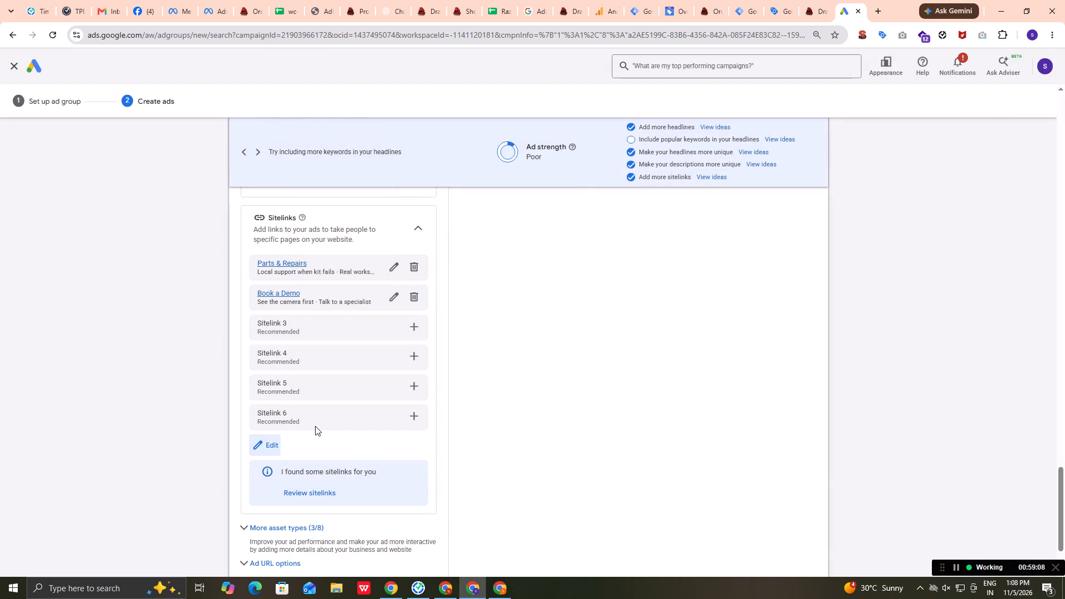
# Review the ad's additional asset types, including the structured snippets selected for the campaign.
pyautogui.scroll(-3, 315, 426)
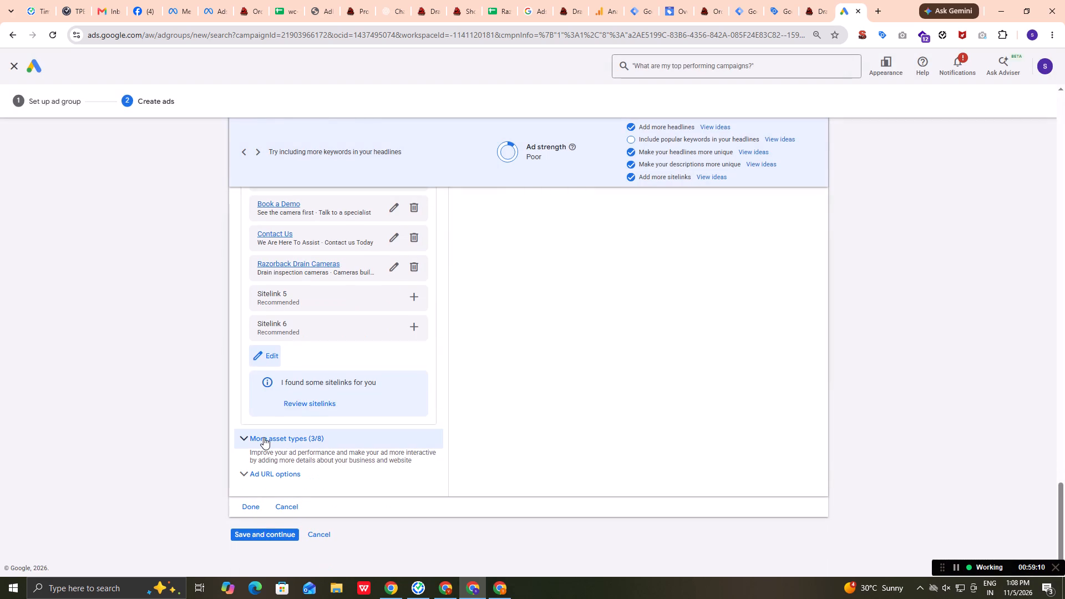
pyautogui.click(263, 437)
pyautogui.scroll(-2, 263, 437)
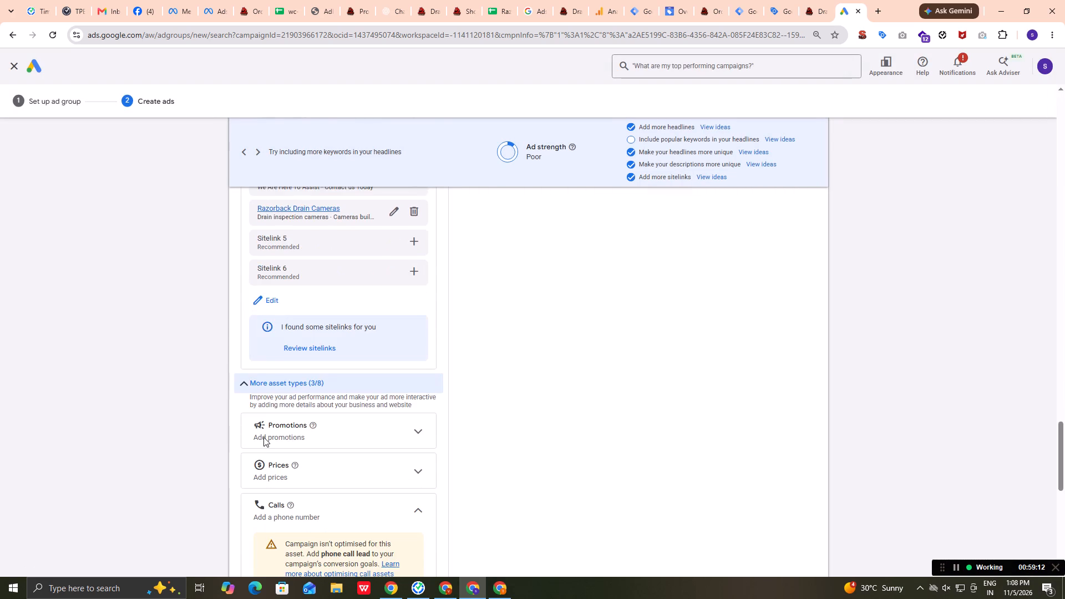
pyautogui.scroll(-4, 263, 437)
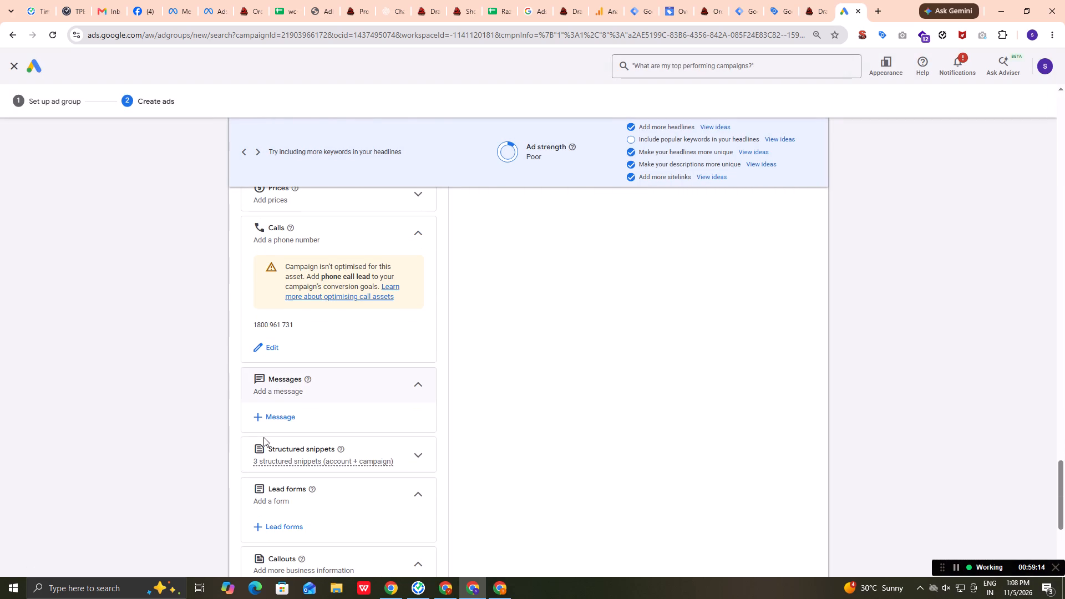
pyautogui.scroll(-2, 263, 437)
pyautogui.click(416, 343)
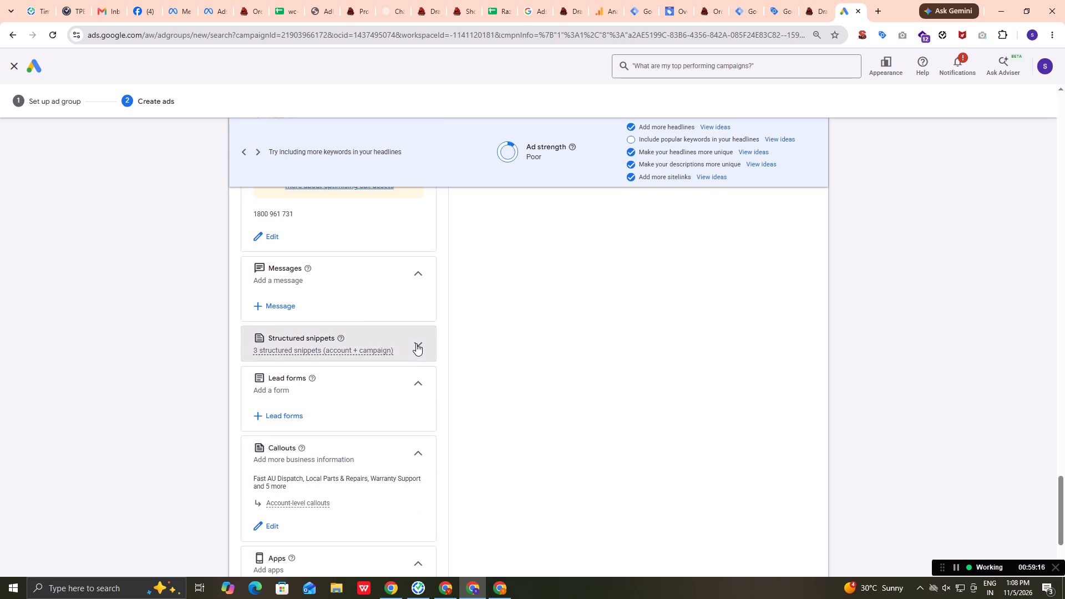
pyautogui.click(260, 420)
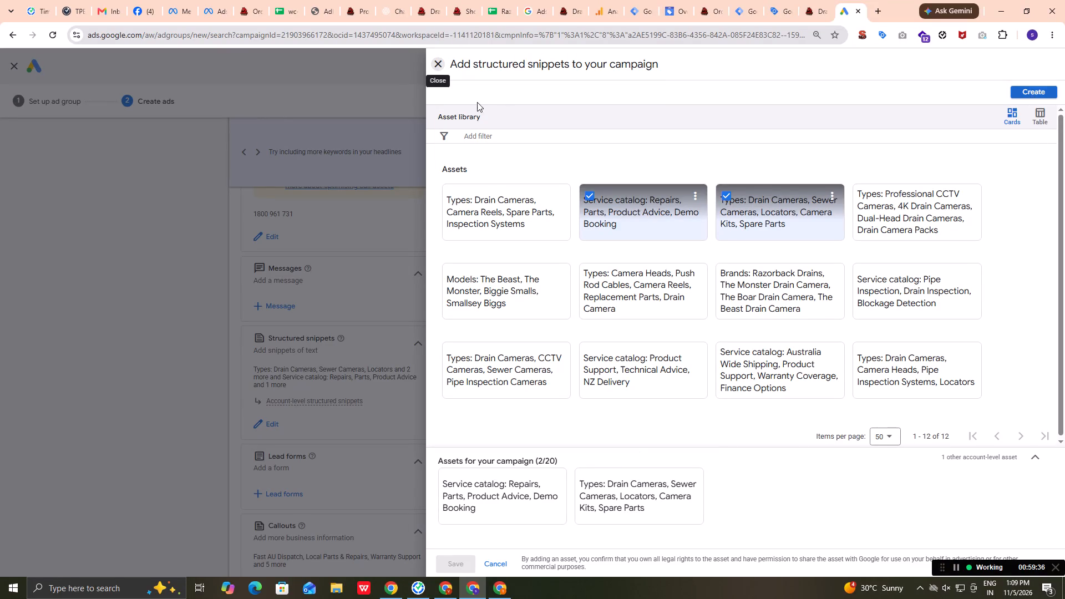
pyautogui.click(438, 62)
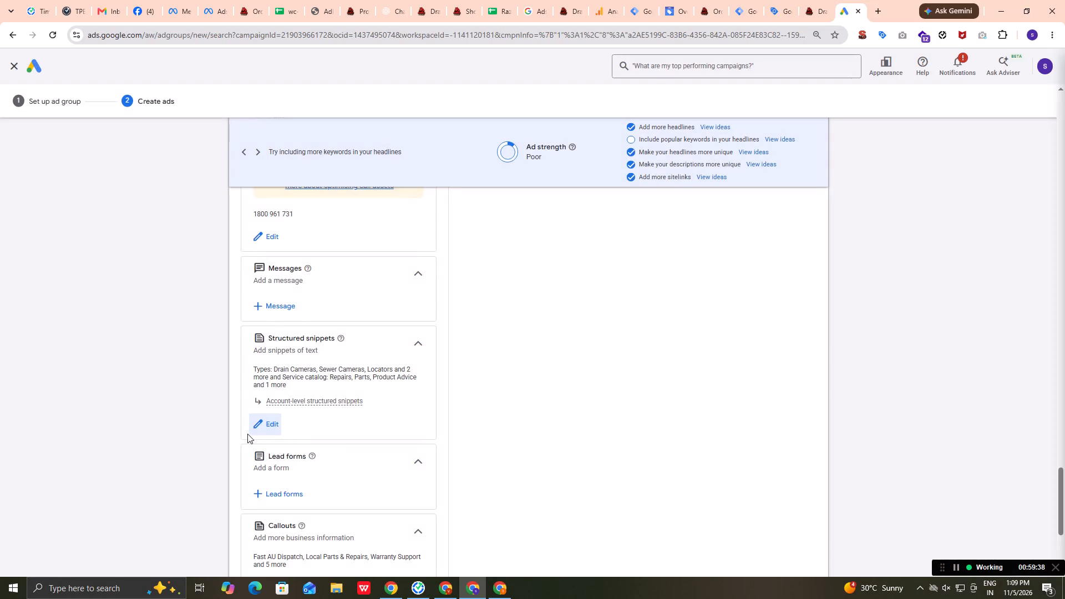
# Edit the campaign-level callouts and deselect all eight chosen ones, from Fast AU Dispatch through Plumber-Focused.
pyautogui.scroll(-3, 247, 434)
pyautogui.click(273, 433)
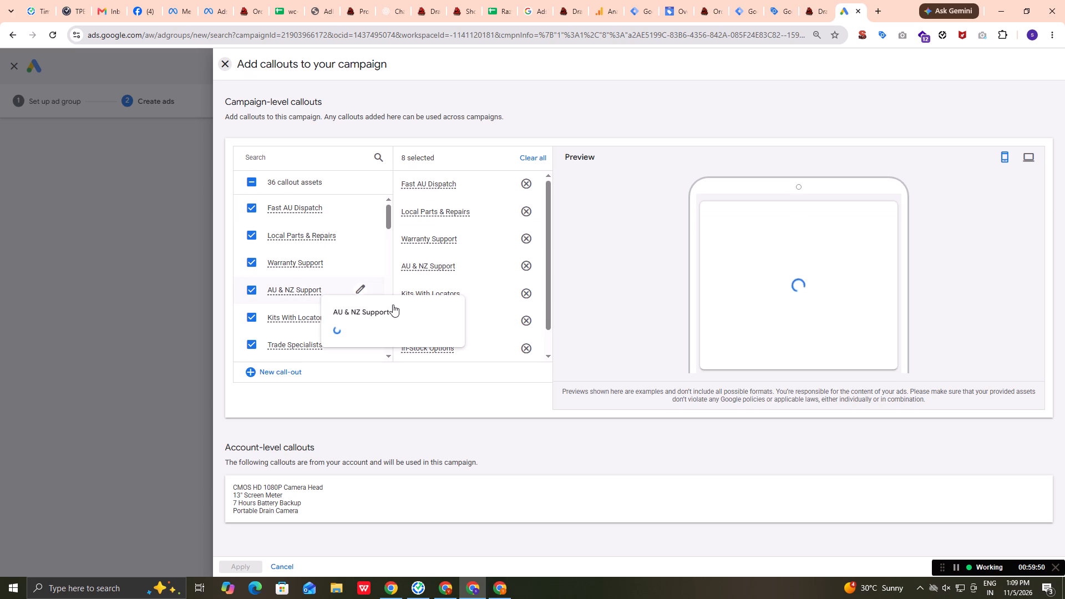
pyautogui.scroll(-2, 273, 207)
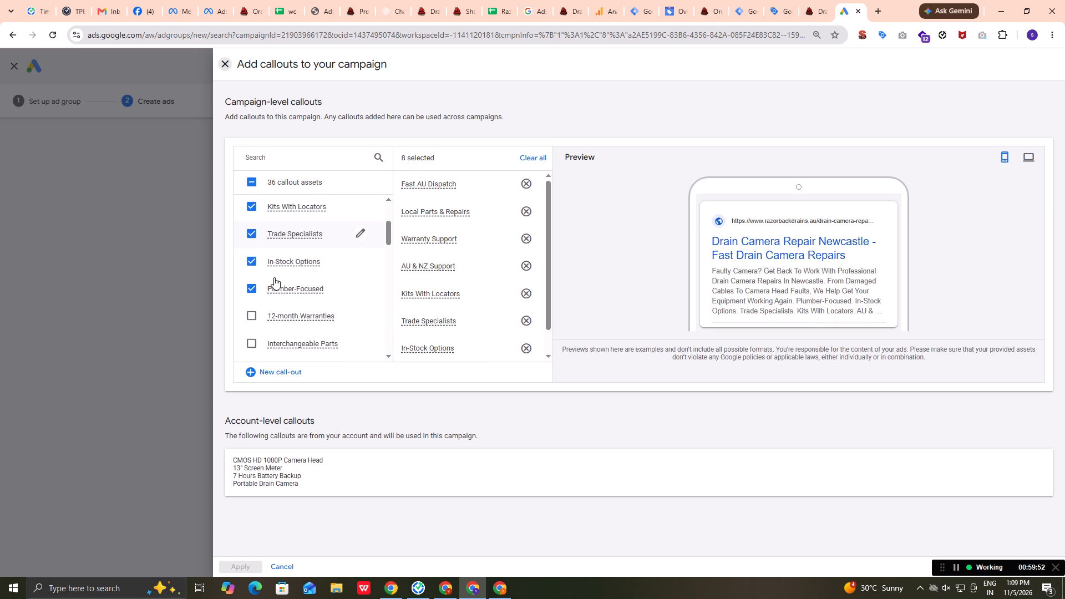
pyautogui.click(255, 287)
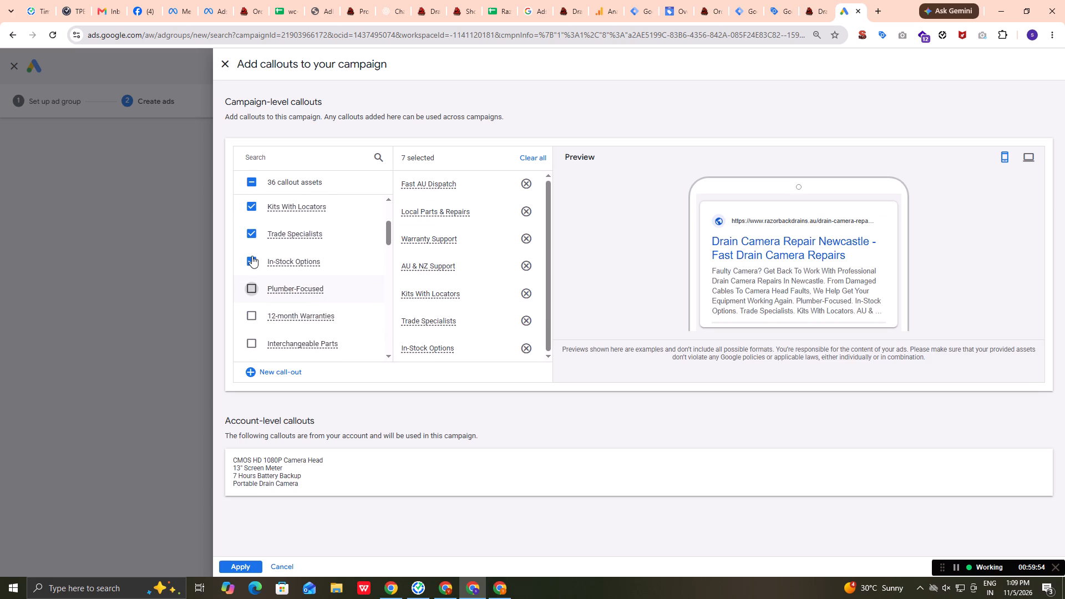
pyautogui.click(250, 262)
pyautogui.scroll(1, 258, 325)
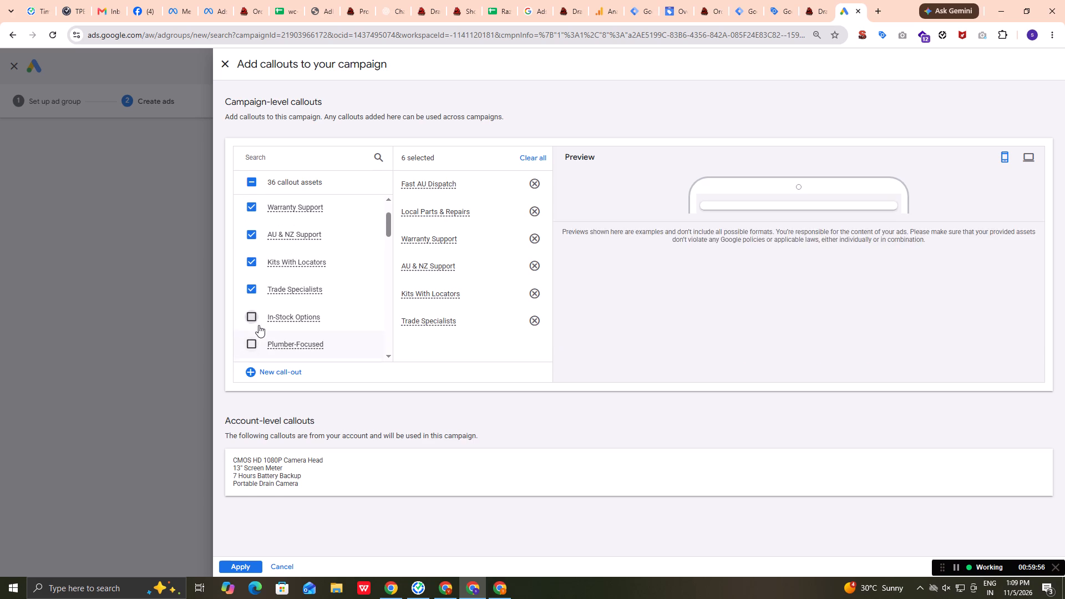
pyautogui.click(250, 260)
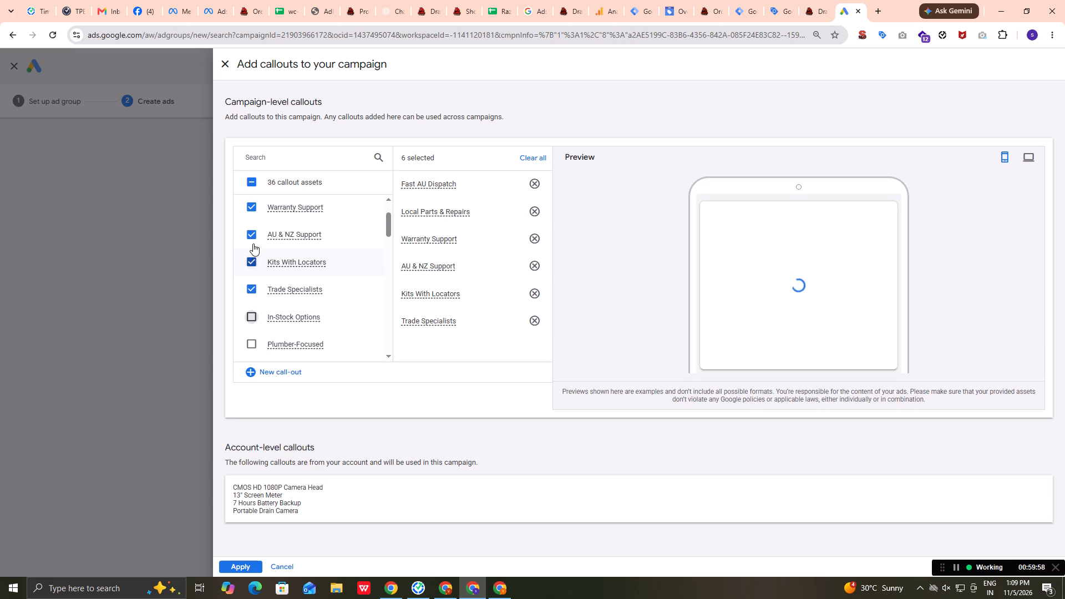
pyautogui.scroll(2, 247, 307)
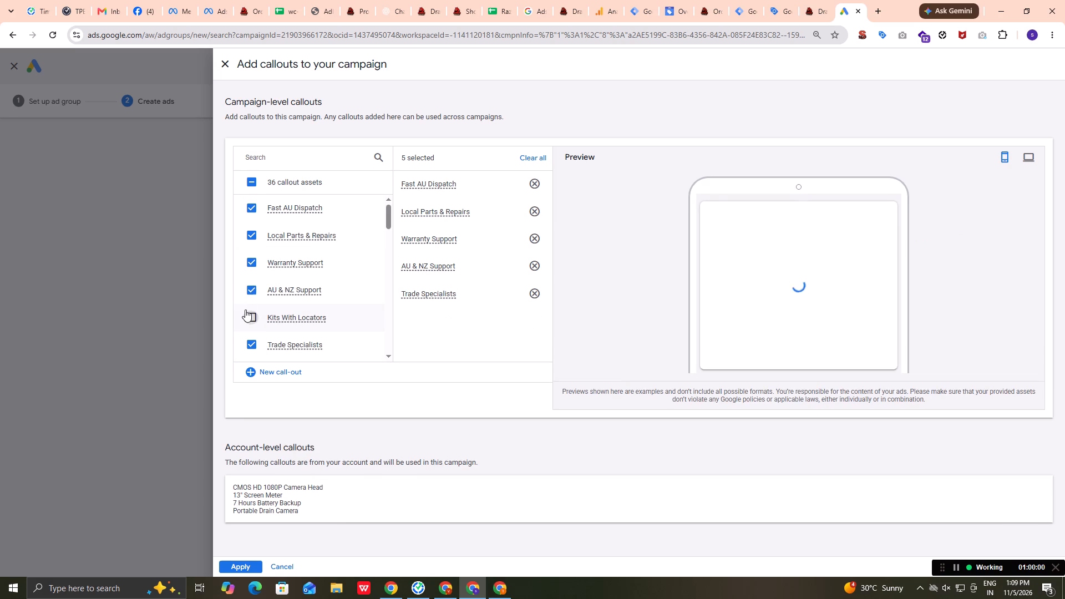
pyautogui.click(253, 288)
pyautogui.click(250, 258)
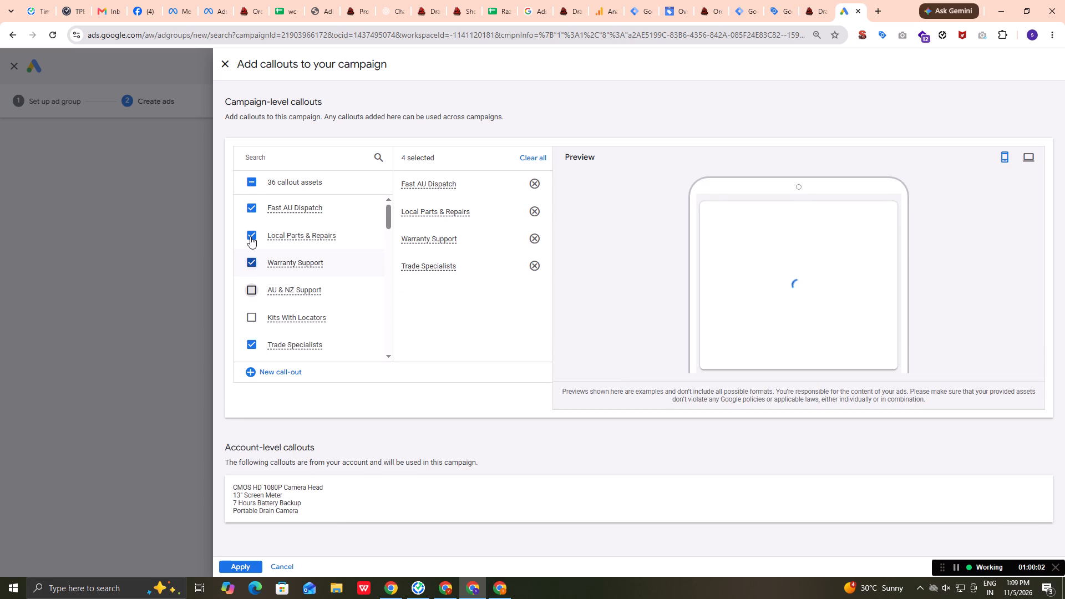
pyautogui.click(250, 236)
pyautogui.click(251, 209)
pyautogui.scroll(2, 261, 294)
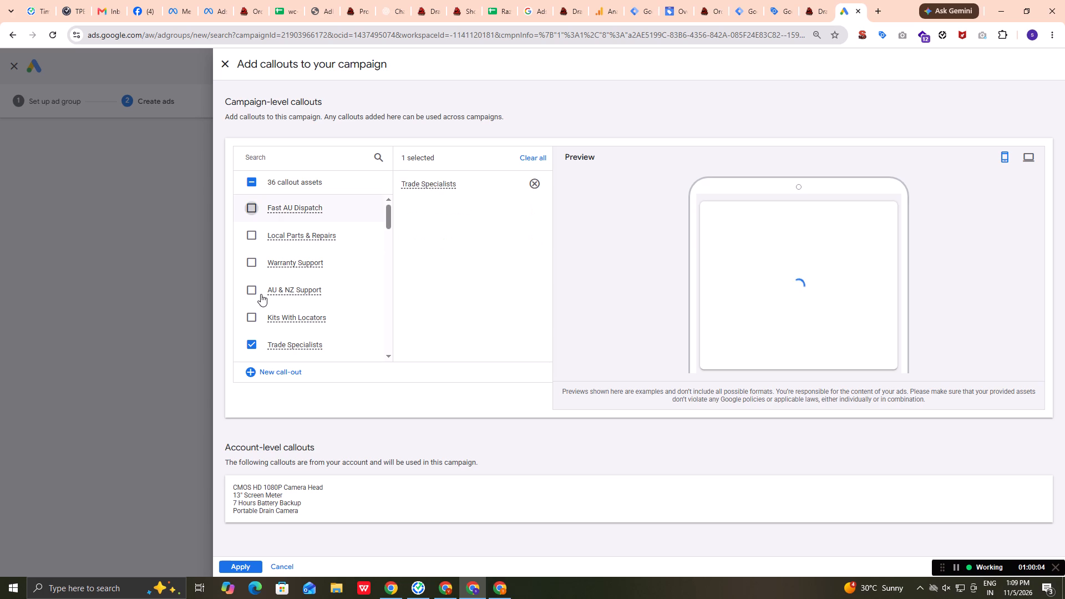
pyautogui.click(251, 345)
pyautogui.hotkey('alt', 'Tab')
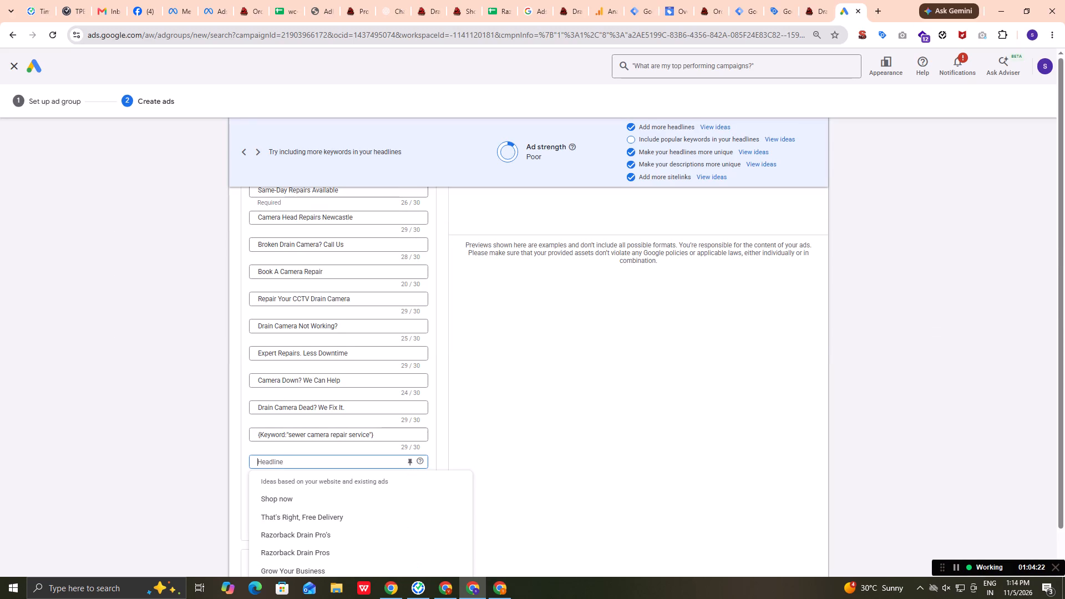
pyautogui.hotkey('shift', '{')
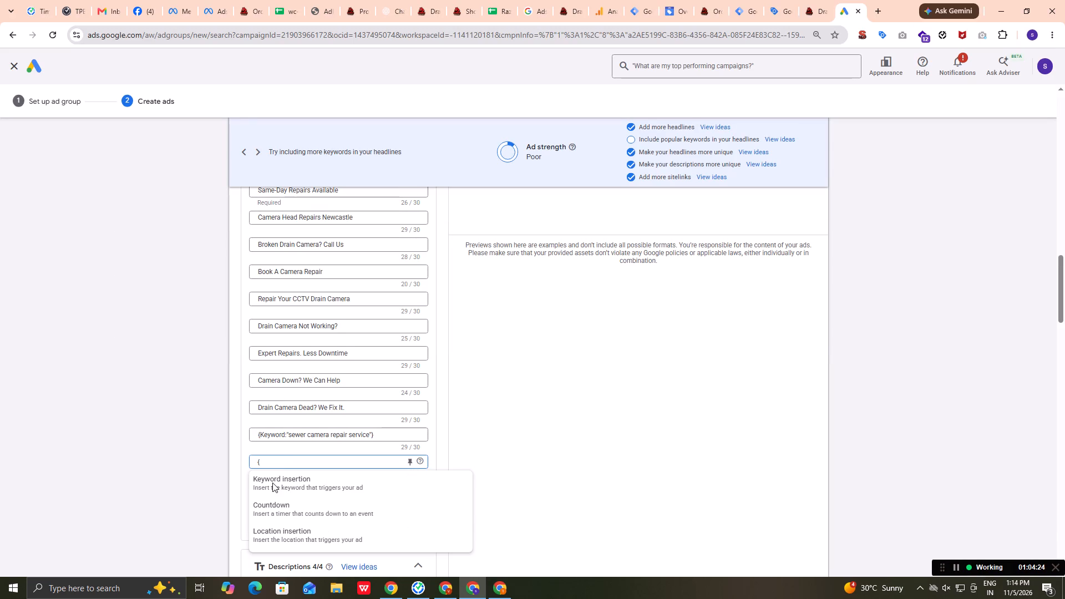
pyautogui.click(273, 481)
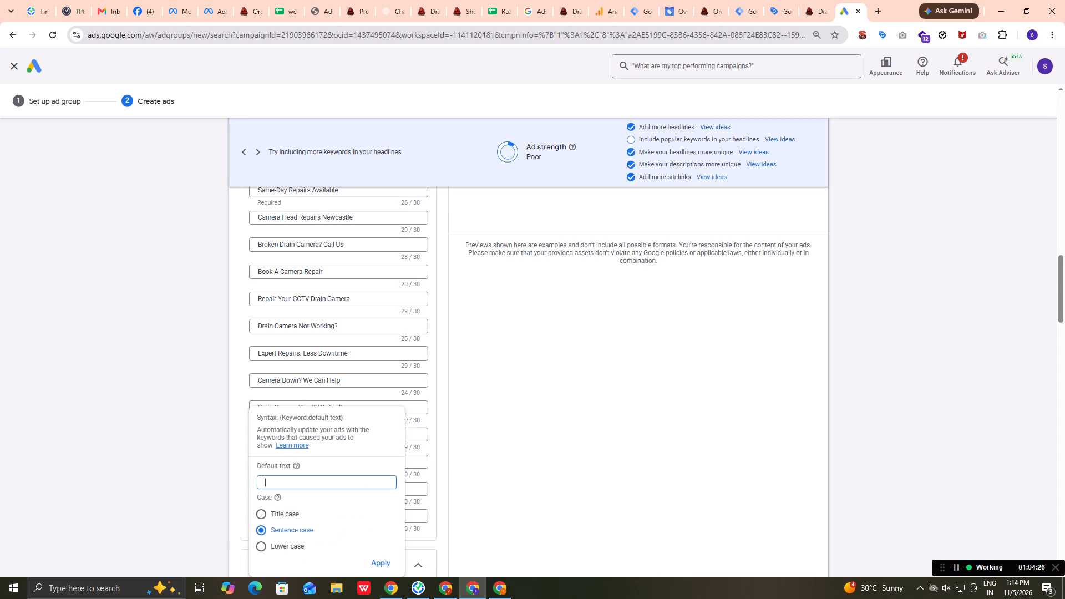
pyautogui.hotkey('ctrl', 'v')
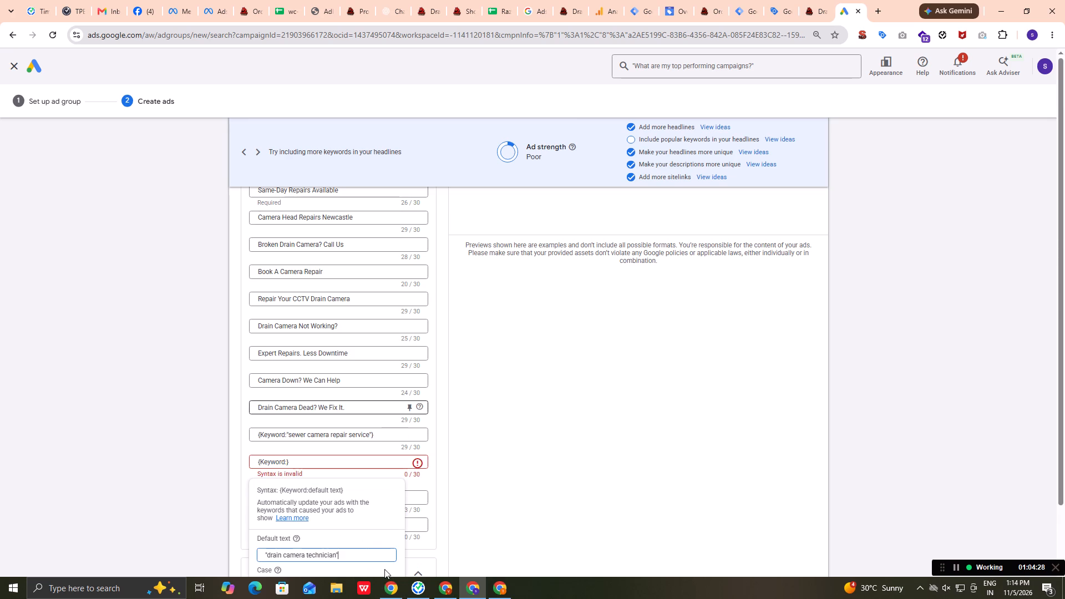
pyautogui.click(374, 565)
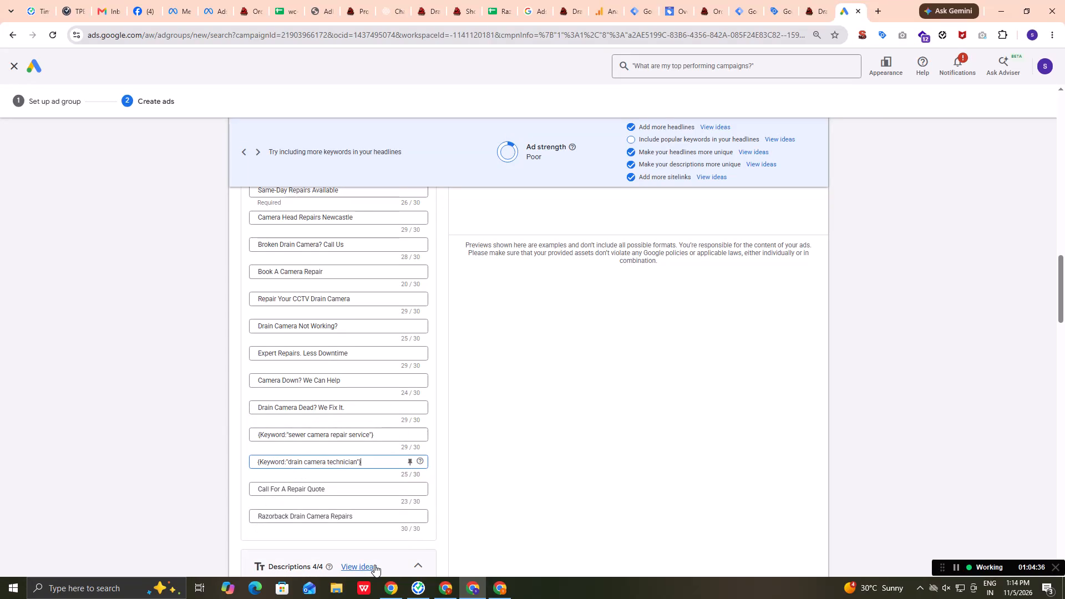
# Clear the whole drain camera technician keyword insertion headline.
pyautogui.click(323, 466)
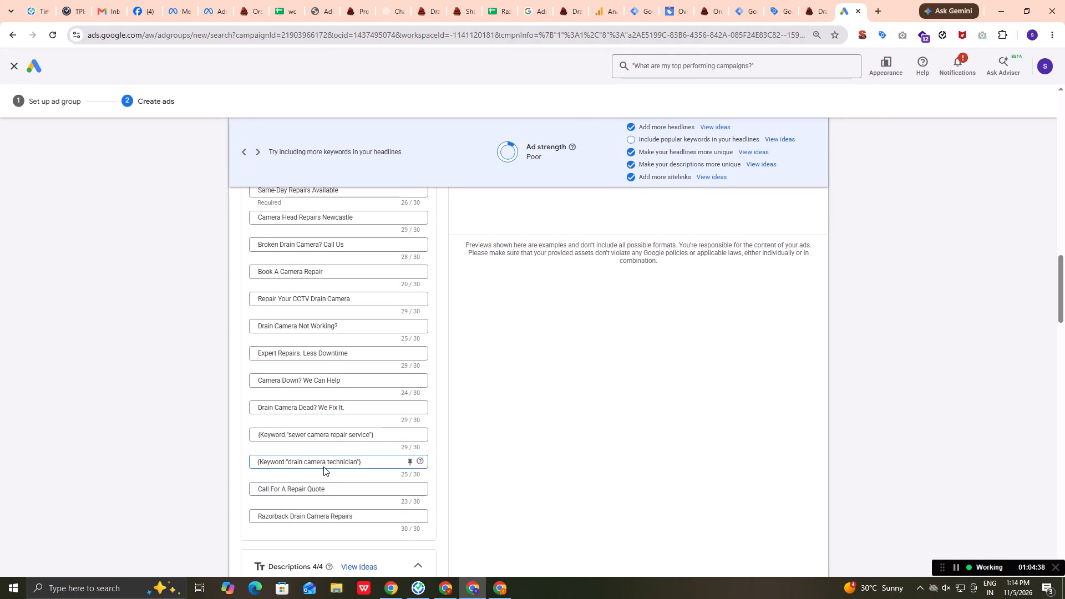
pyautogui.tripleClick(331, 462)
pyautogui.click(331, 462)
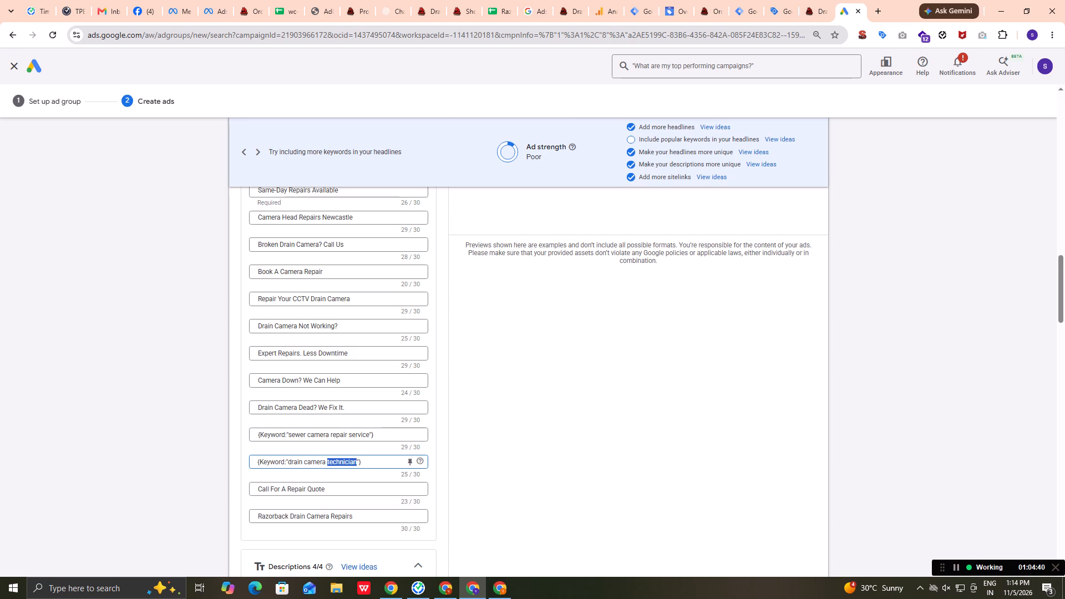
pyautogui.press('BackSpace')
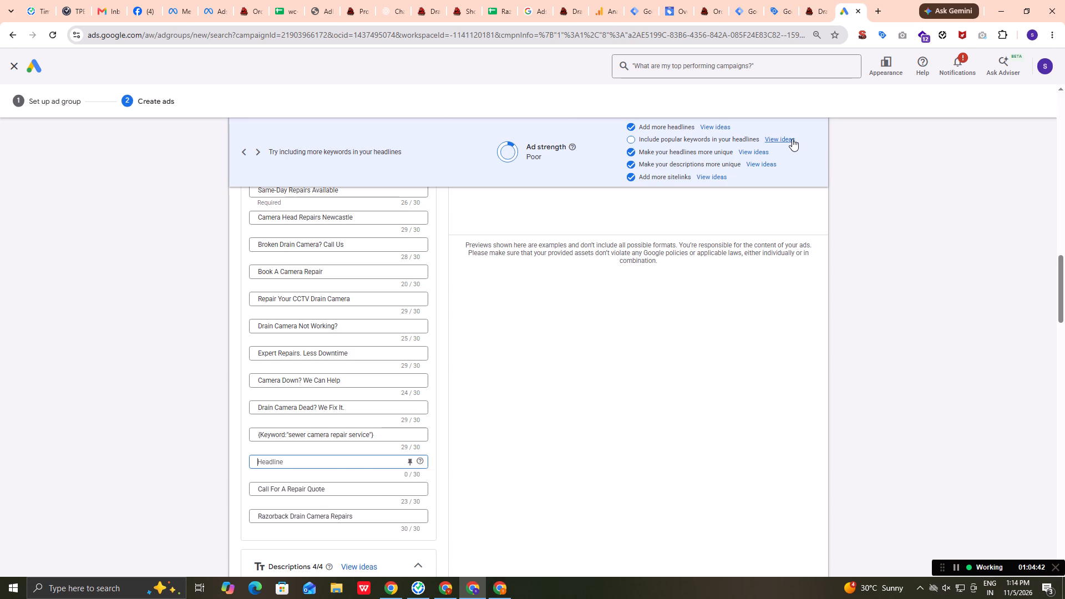
# From the popular keyword ideas, create a custom headline reading "drain camera technician" in quotation marks and save the headline selection.
pyautogui.click(792, 139)
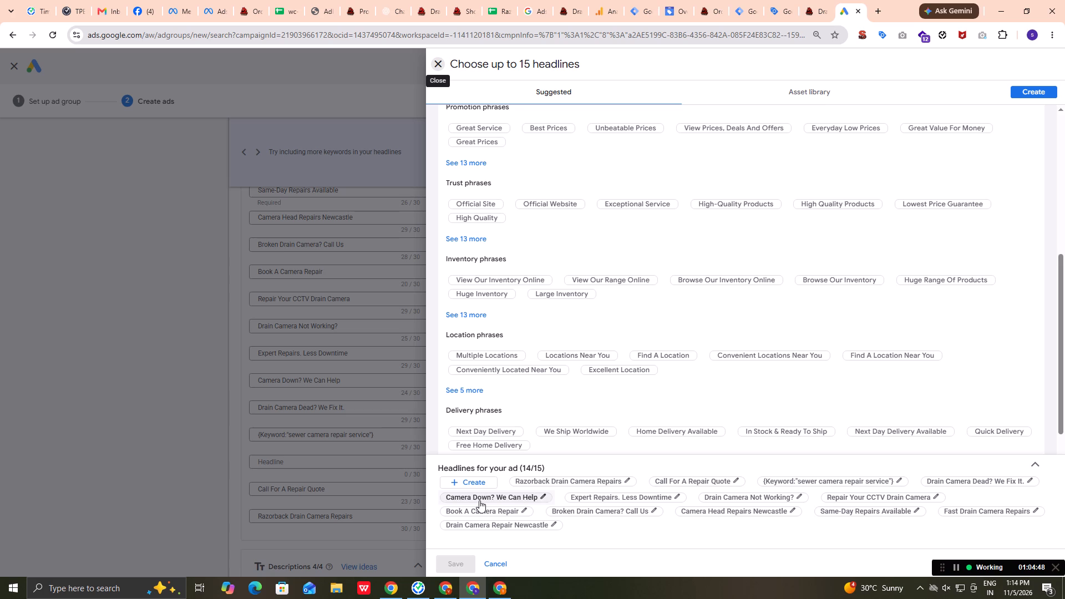
pyautogui.click(473, 483)
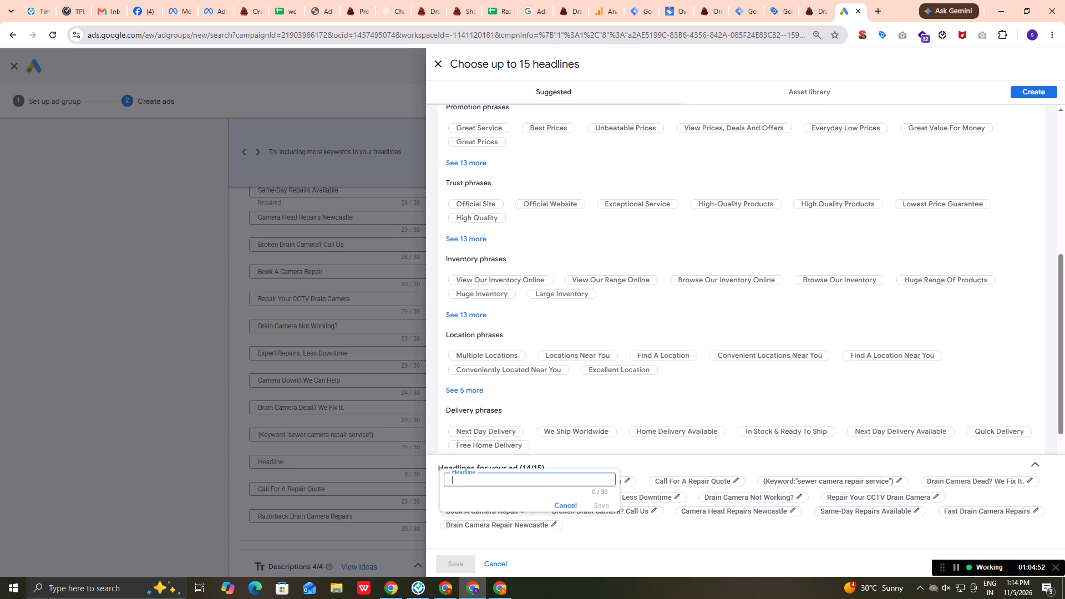
pyautogui.hotkey('ctrl', 'v')
pyautogui.click(609, 503)
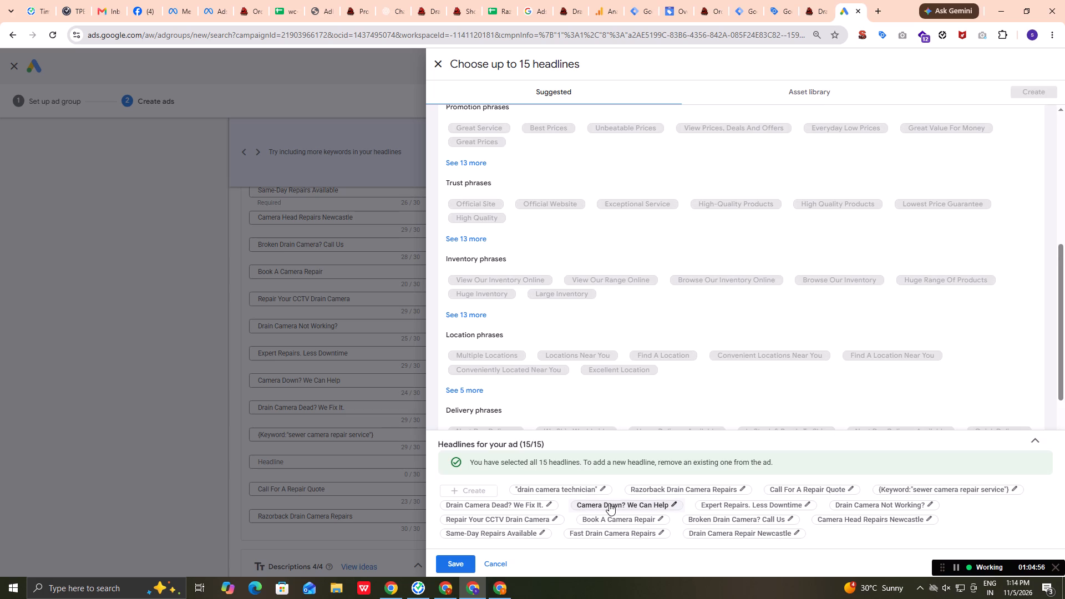
pyautogui.click(463, 563)
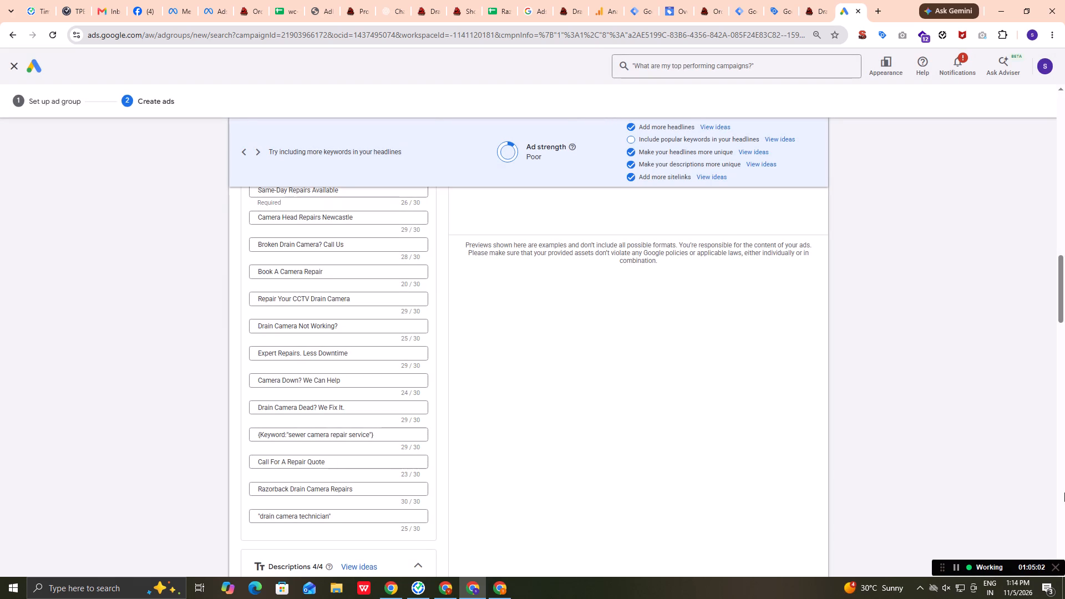
# Finish the camera repairs ad and save the new ad group to the Razorback search campaign.
pyautogui.scroll(-7, 395, 467)
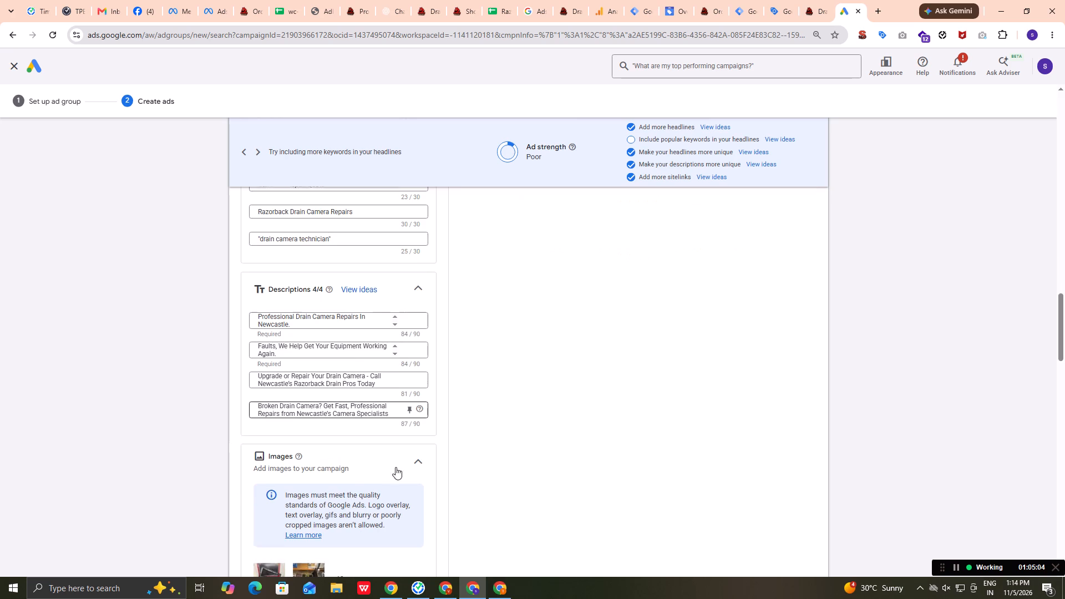
pyautogui.scroll(-12, 395, 467)
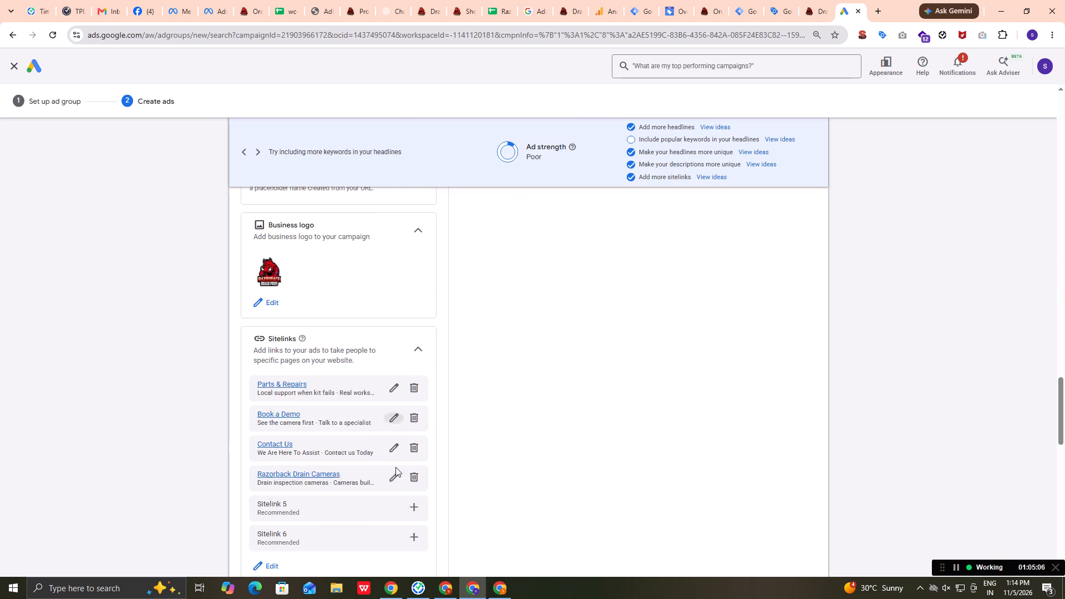
pyautogui.scroll(-19, 395, 467)
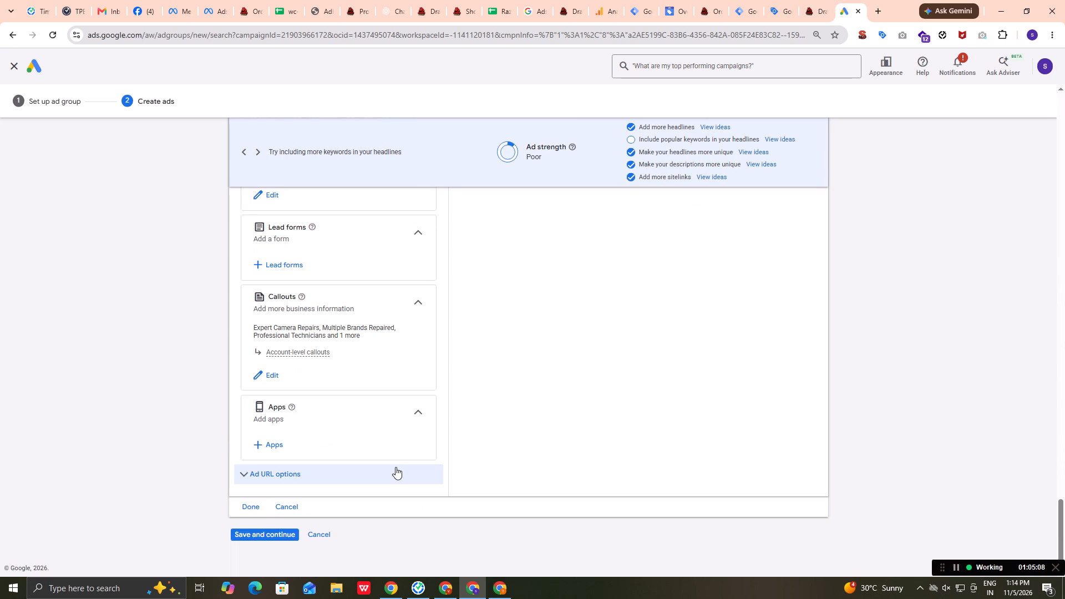
pyautogui.click(275, 536)
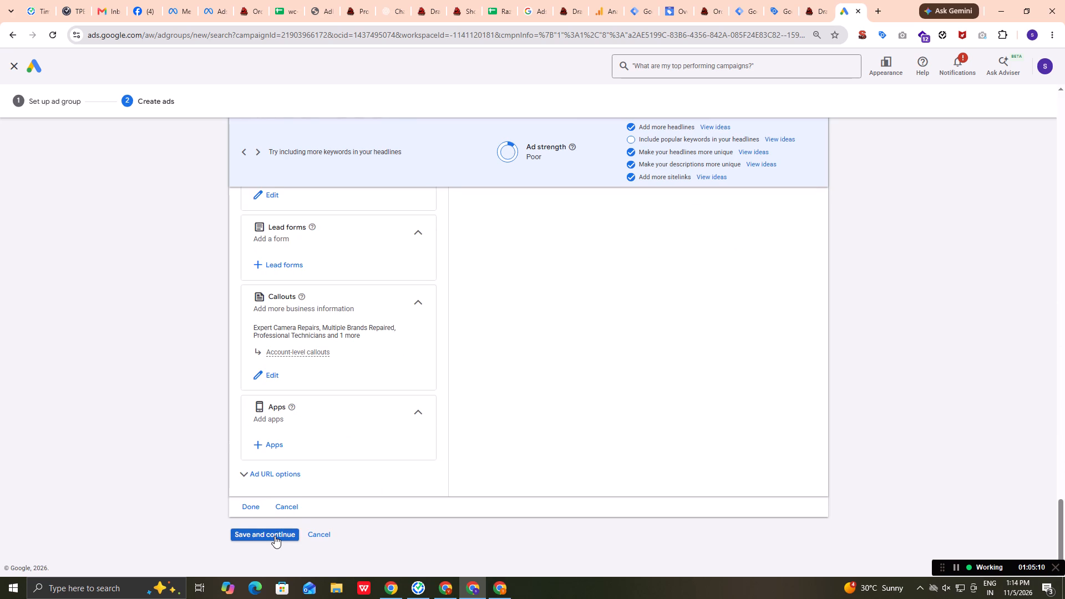
pyautogui.click(256, 502)
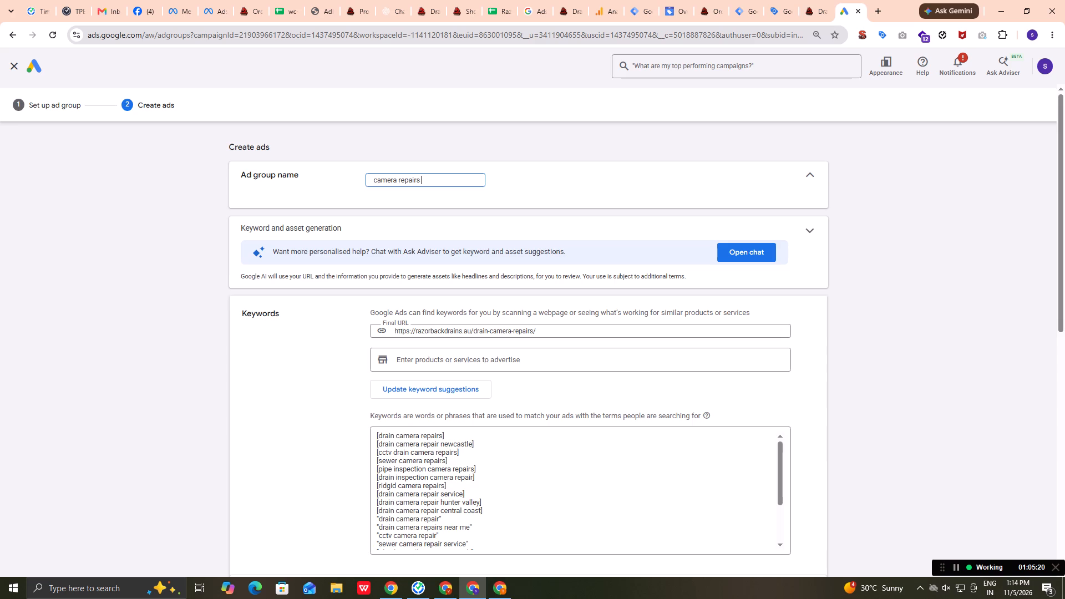
# Set the ad groups table to show 100 rows and locate the camera repairs ad group.
pyautogui.scroll(-1, 283, 477)
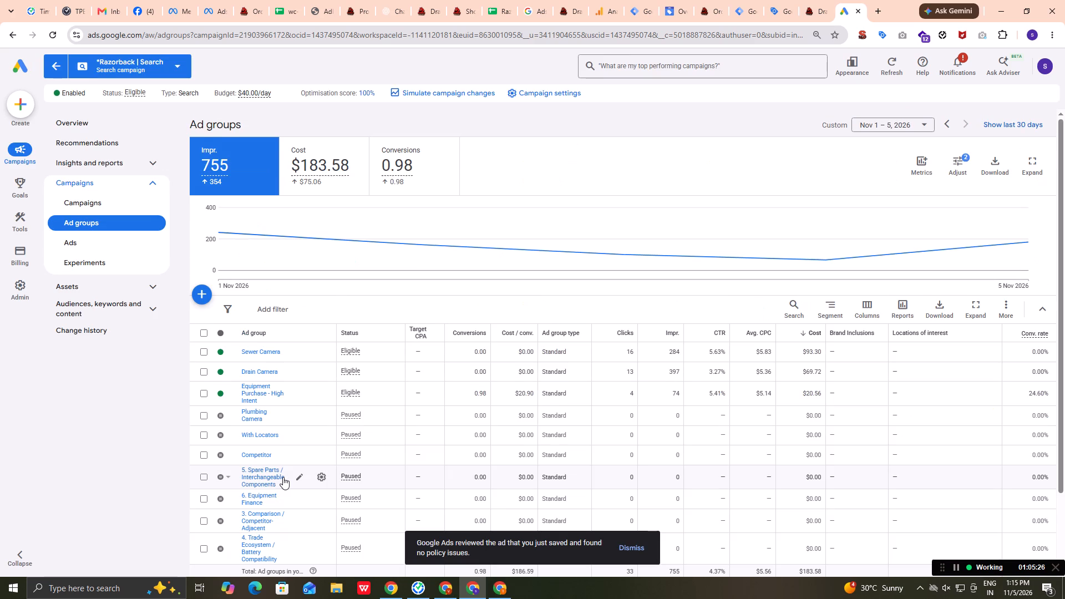
pyautogui.scroll(-2, 283, 477)
pyautogui.scroll(1, 283, 477)
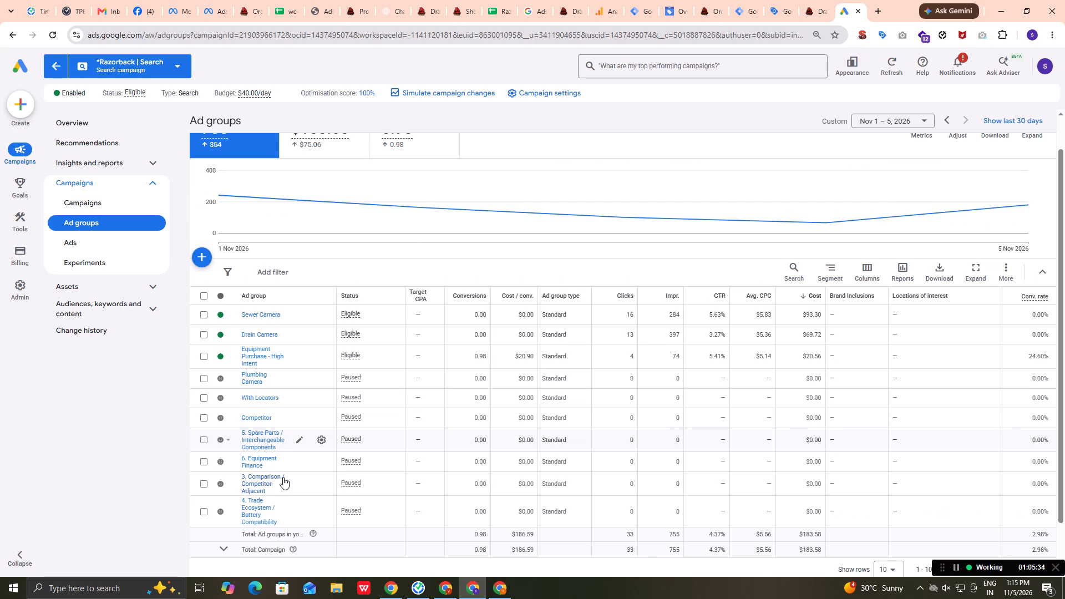
pyautogui.scroll(-1, 283, 477)
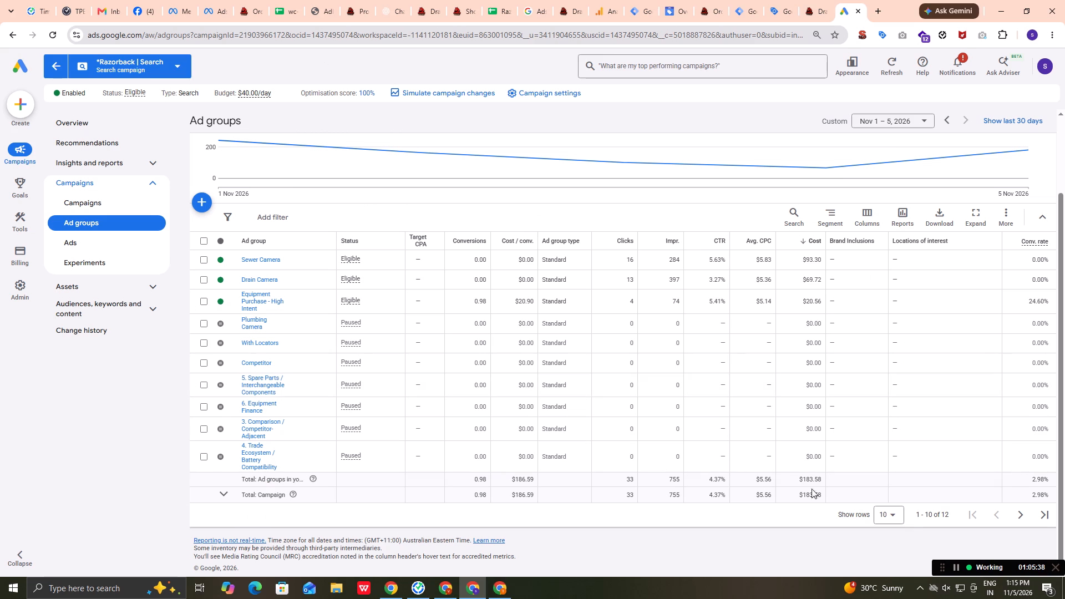
pyautogui.click(897, 510)
pyautogui.click(891, 477)
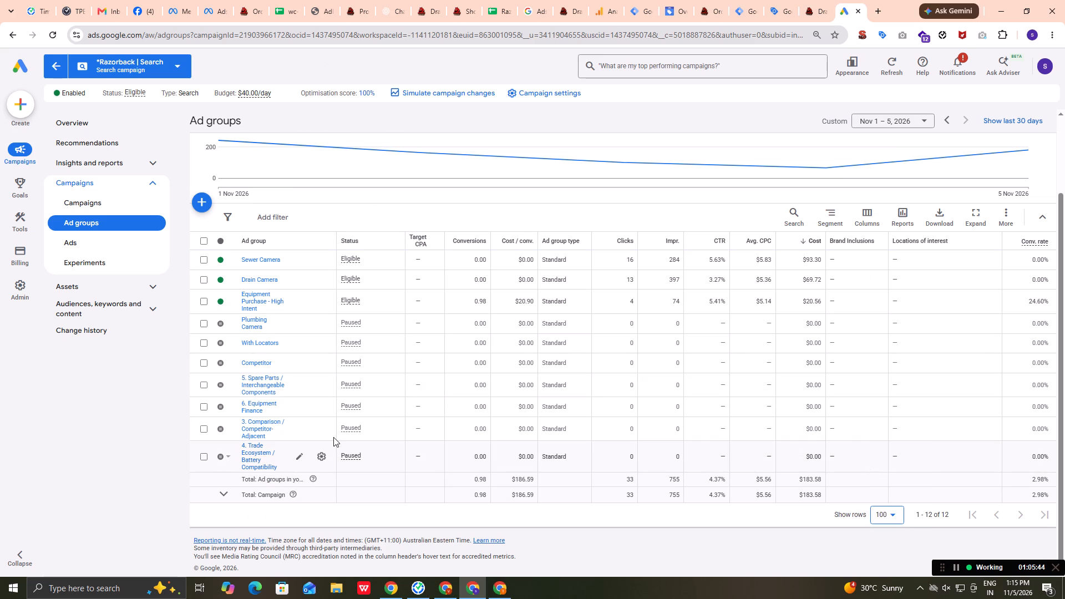
pyautogui.scroll(-3, 333, 437)
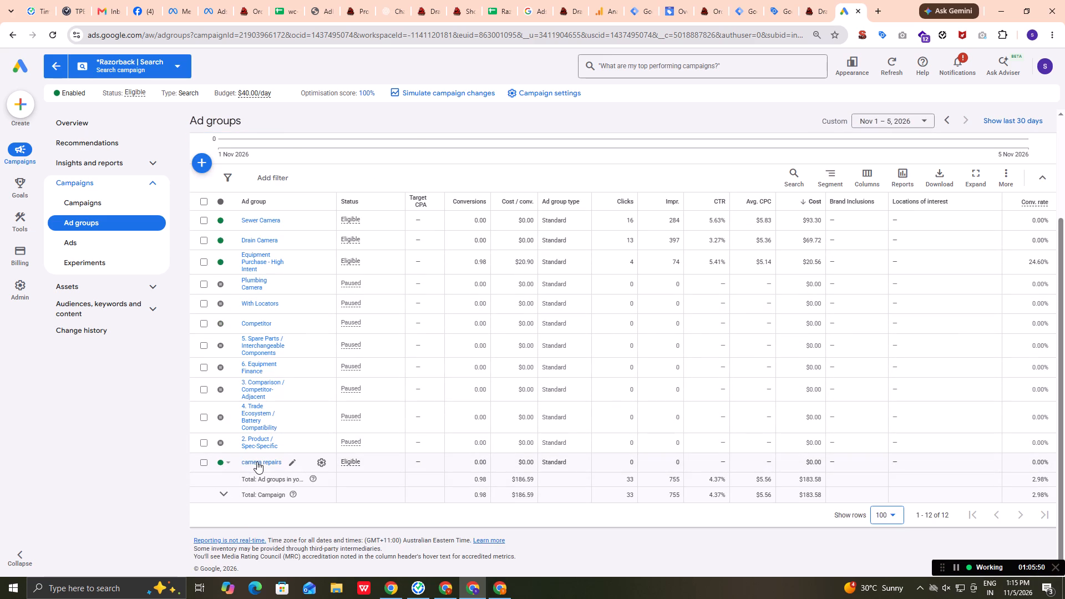
# Open the camera repairs ad group's settings and expand its locations of interest.
pyautogui.click(324, 461)
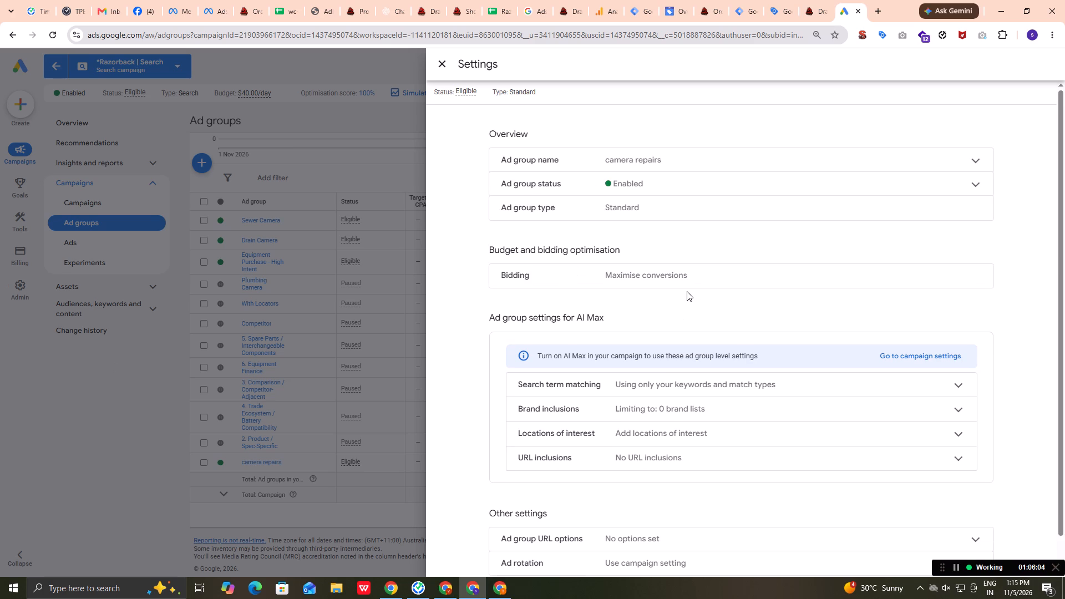
pyautogui.scroll(-4, 687, 291)
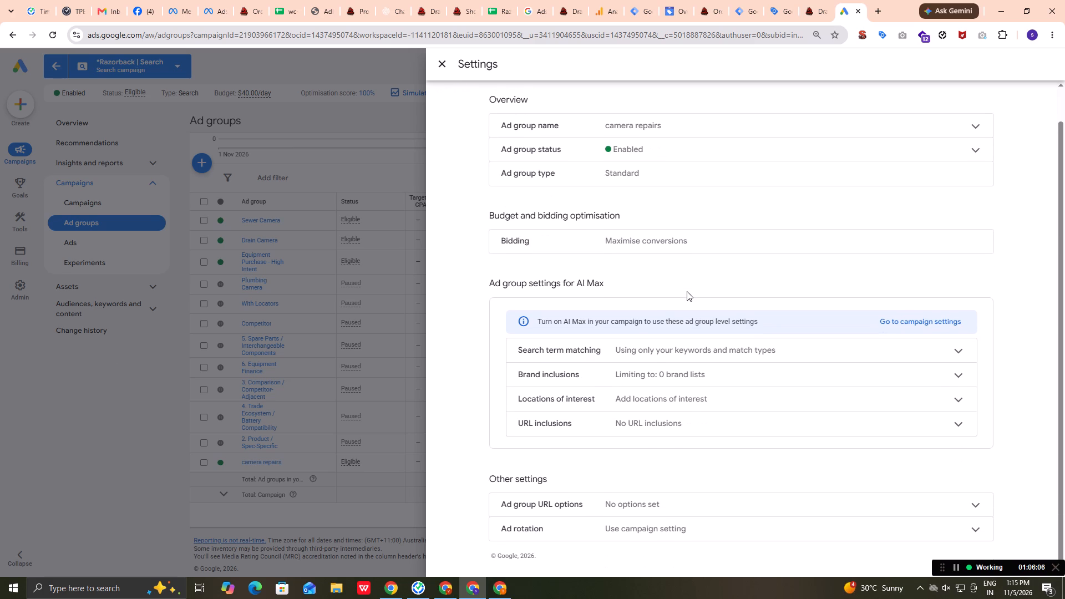
pyautogui.click(688, 400)
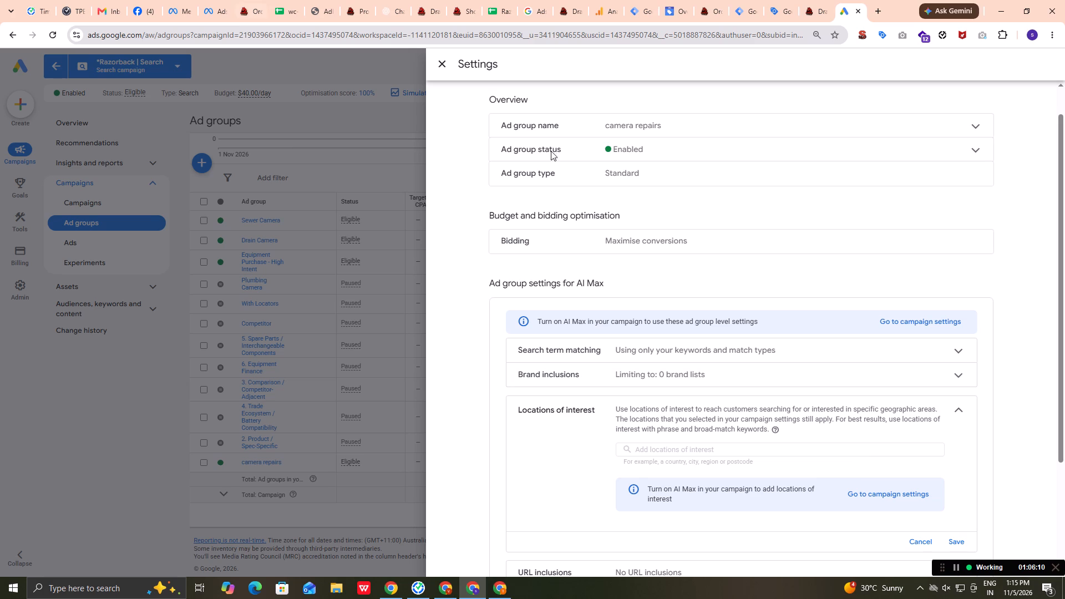
# In the Razorback search campaign's settings, include Newcastle, New South Wales, Australia as a targeted location and save.
pyautogui.click(909, 496)
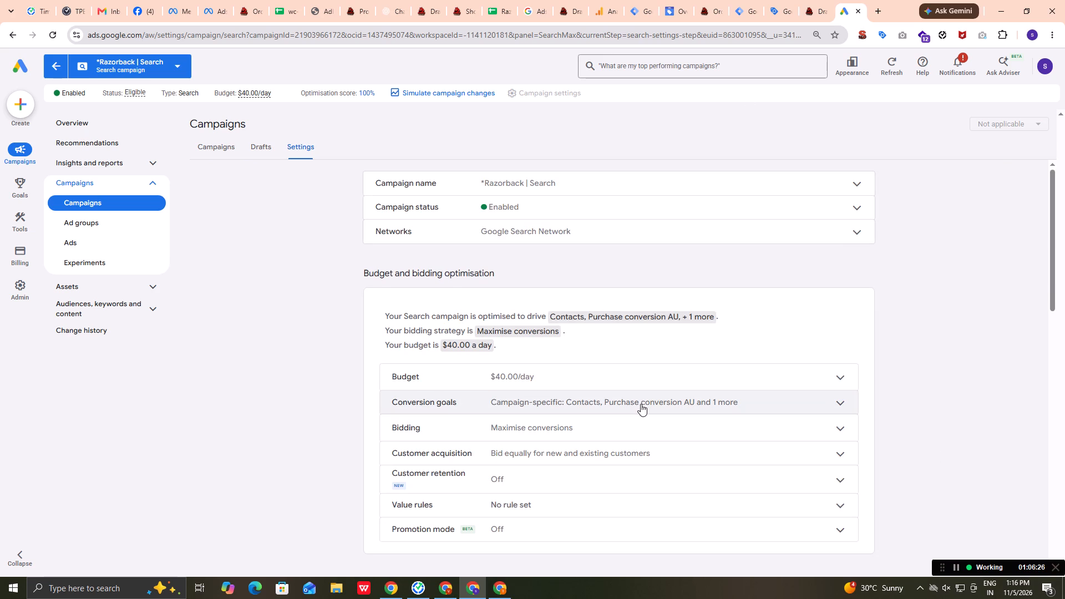
pyautogui.scroll(-1, 627, 470)
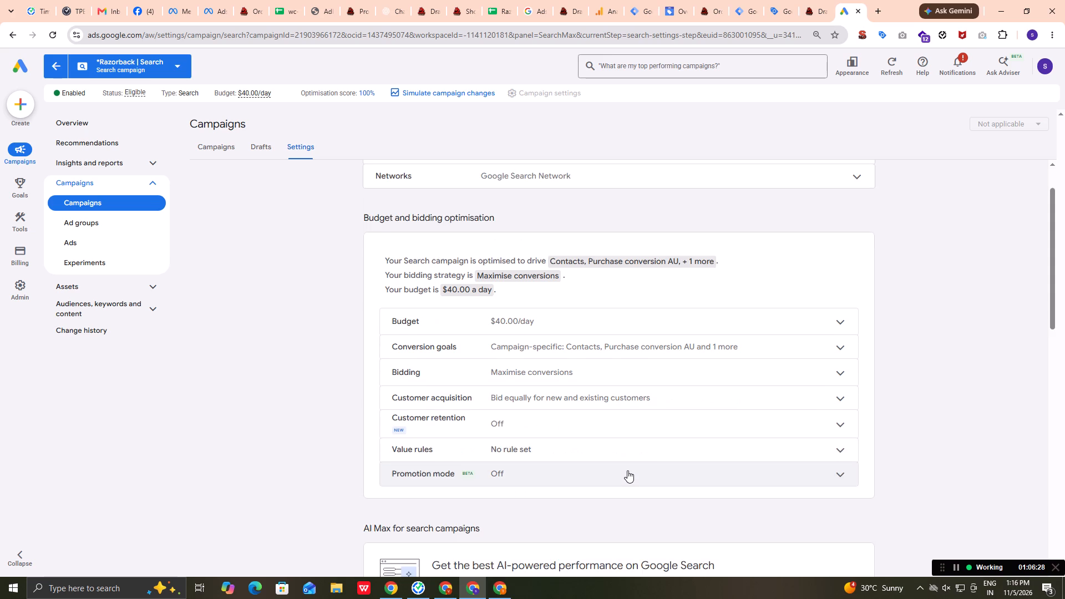
pyautogui.scroll(-7, 627, 470)
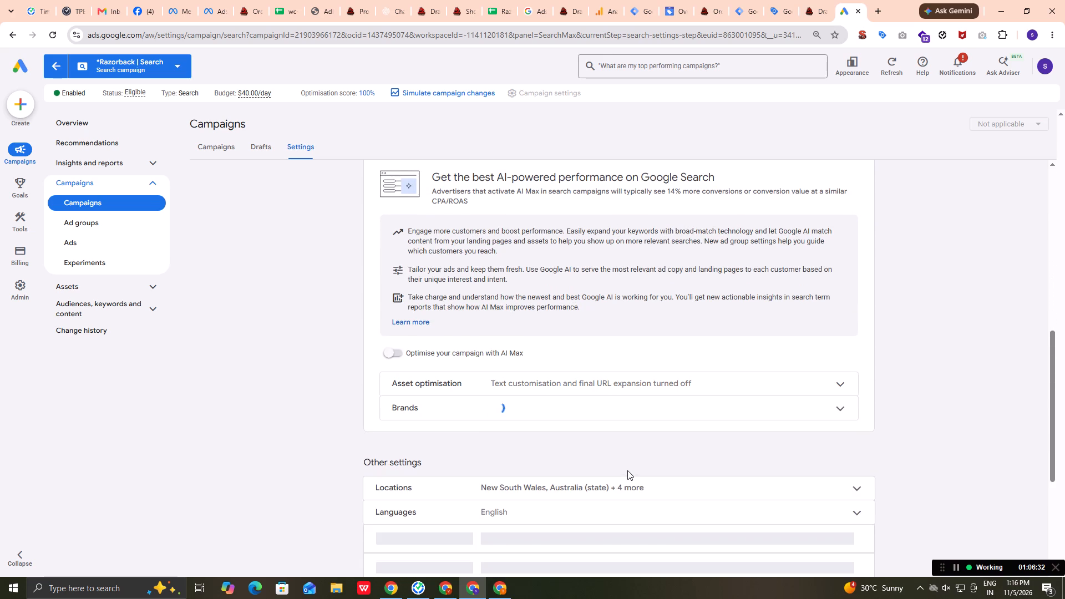
pyautogui.scroll(-2, 627, 470)
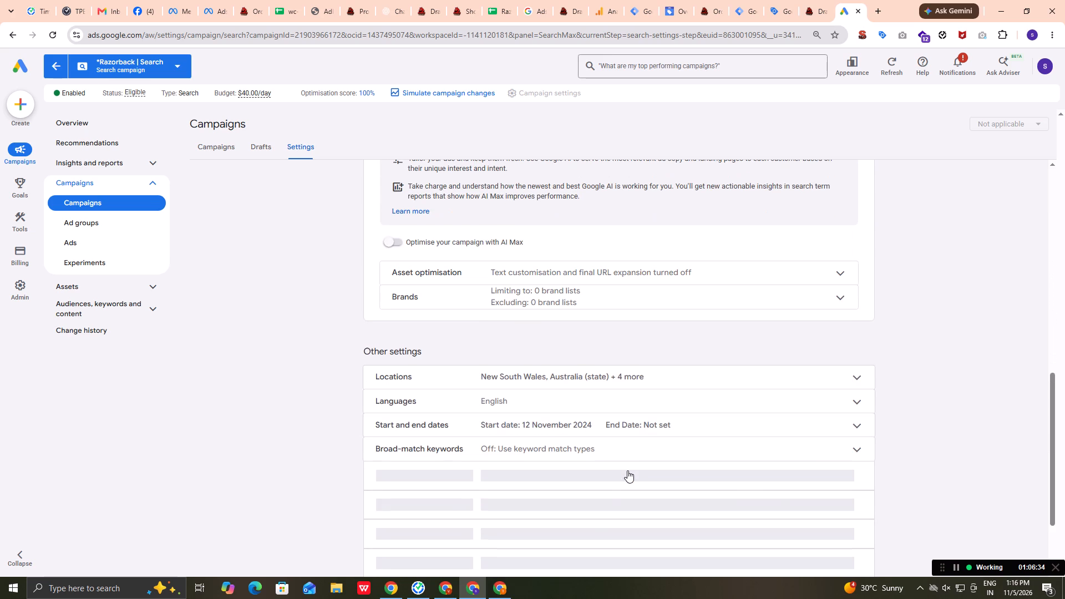
pyautogui.click(552, 378)
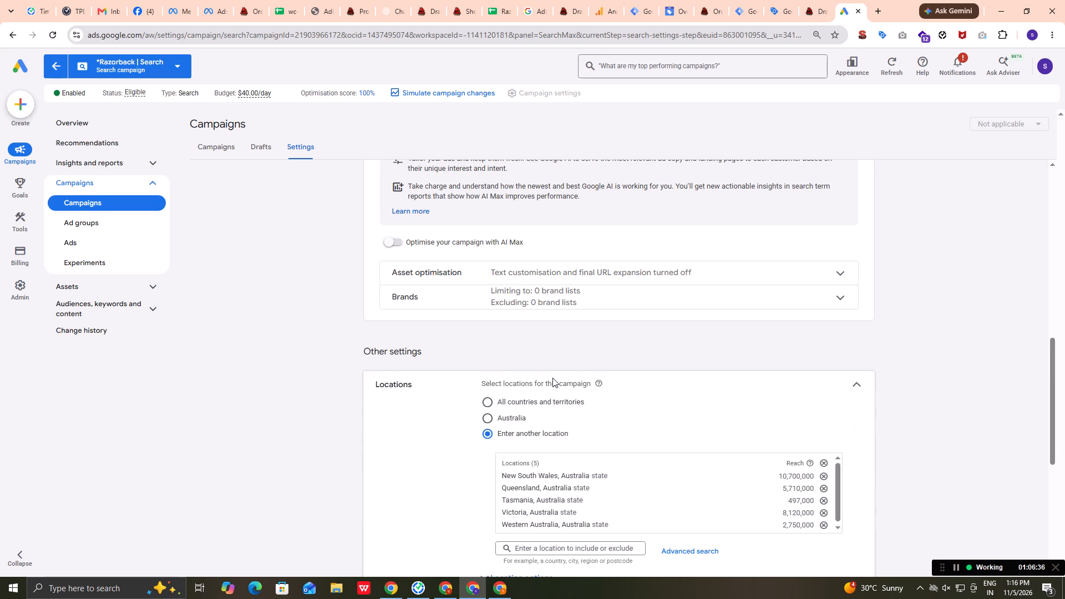
pyautogui.scroll(-2, 555, 423)
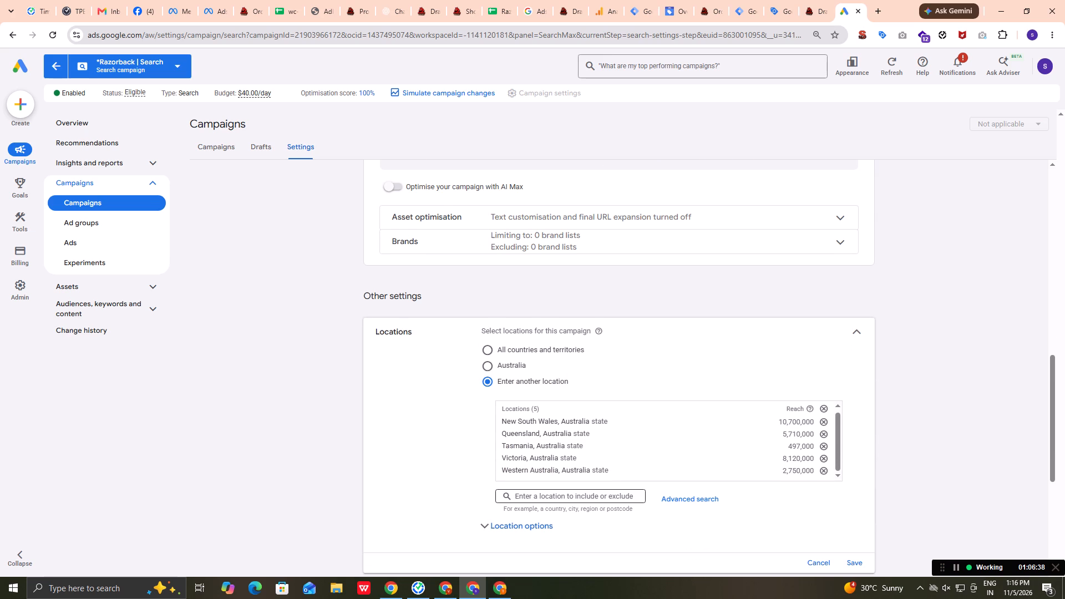
pyautogui.click(557, 500)
pyautogui.write('new')
pyautogui.write('cas')
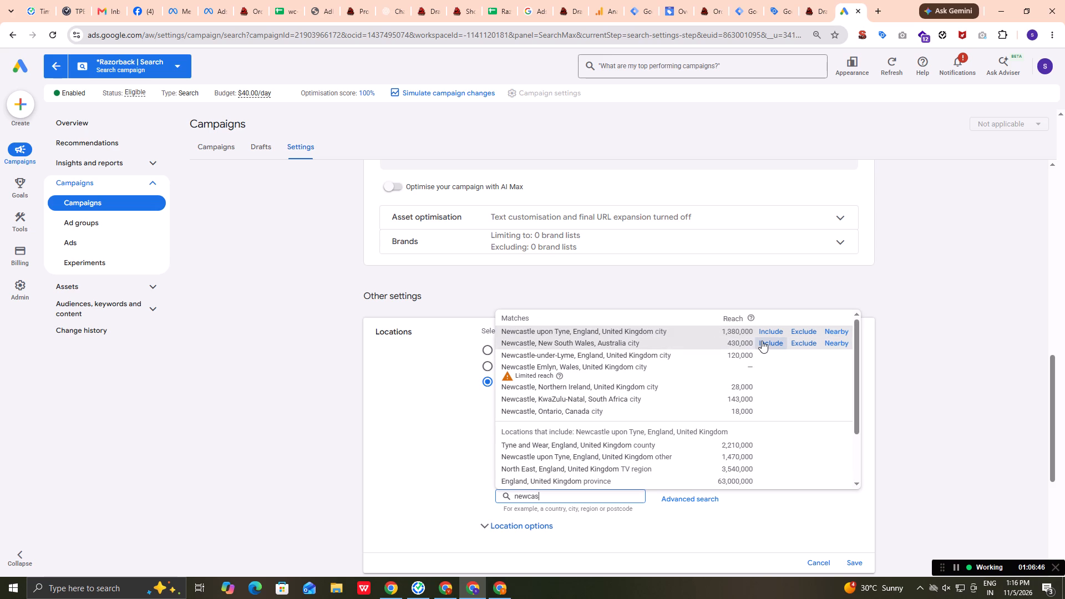
pyautogui.click(762, 341)
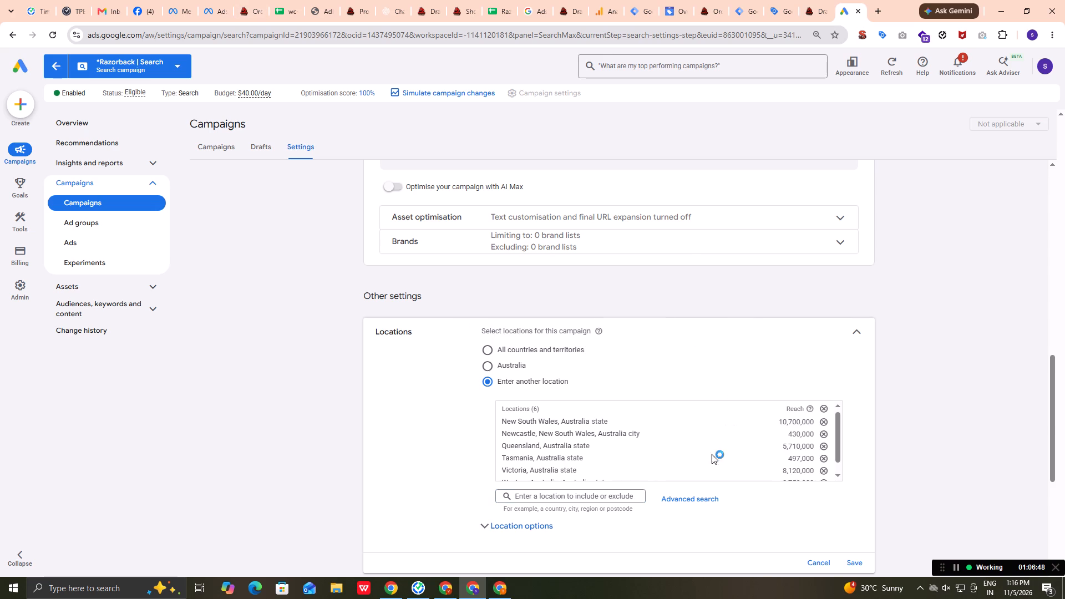
pyautogui.click(851, 564)
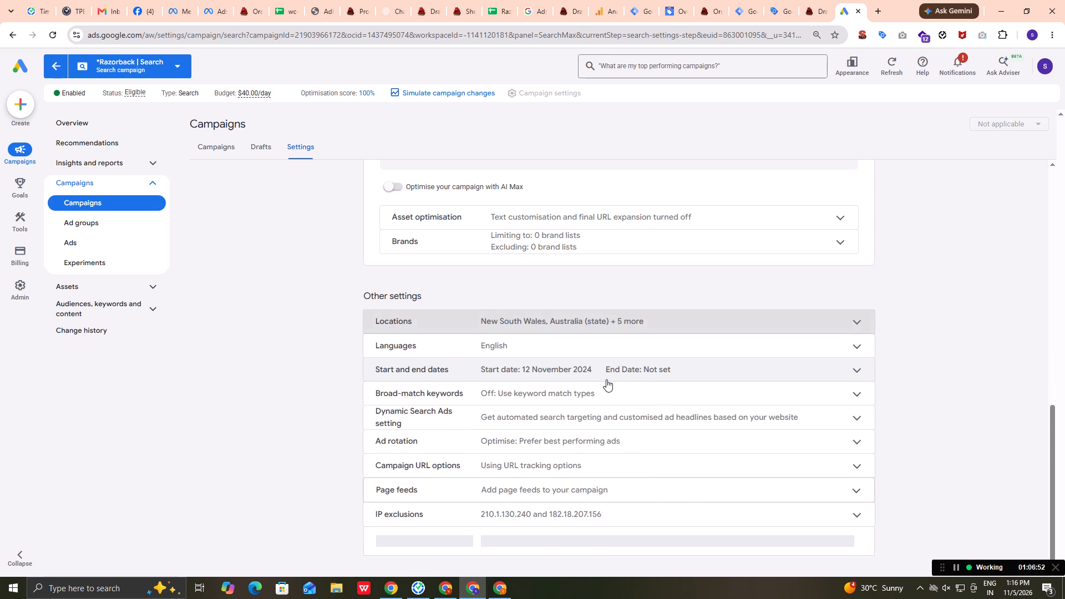
# Return to the campaign's ad groups, view the Sewer Camera ad group's settings, and close them.
pyautogui.scroll(-4, 606, 379)
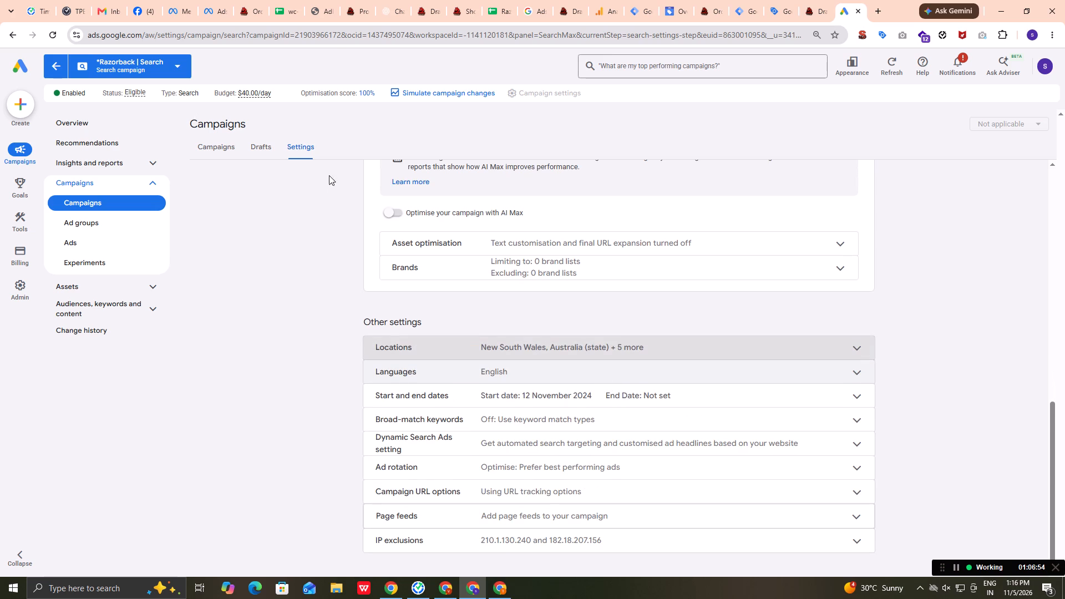
pyautogui.click(218, 150)
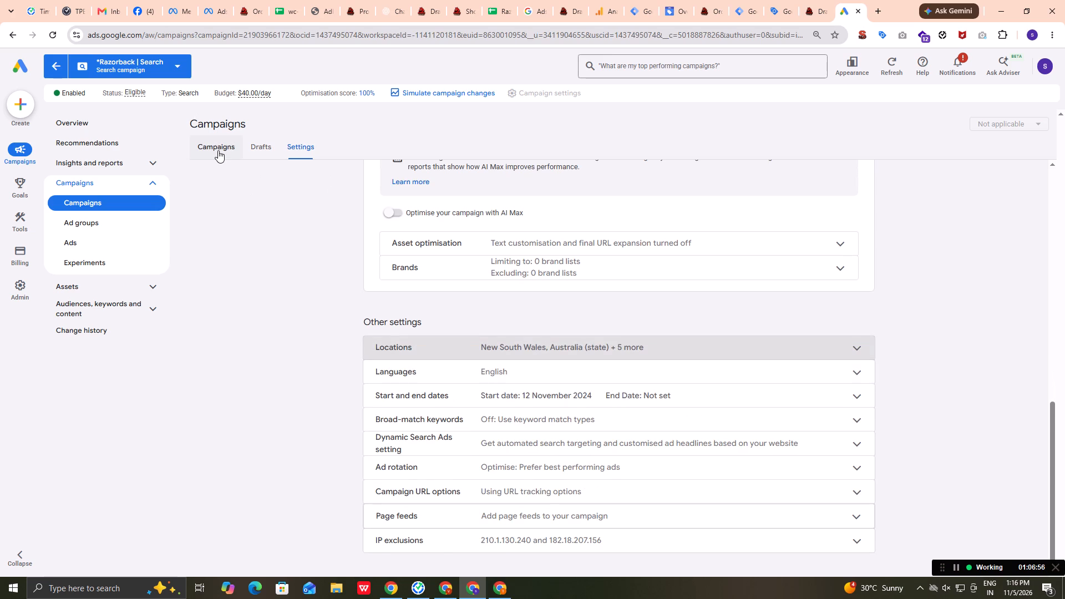
pyautogui.click(94, 226)
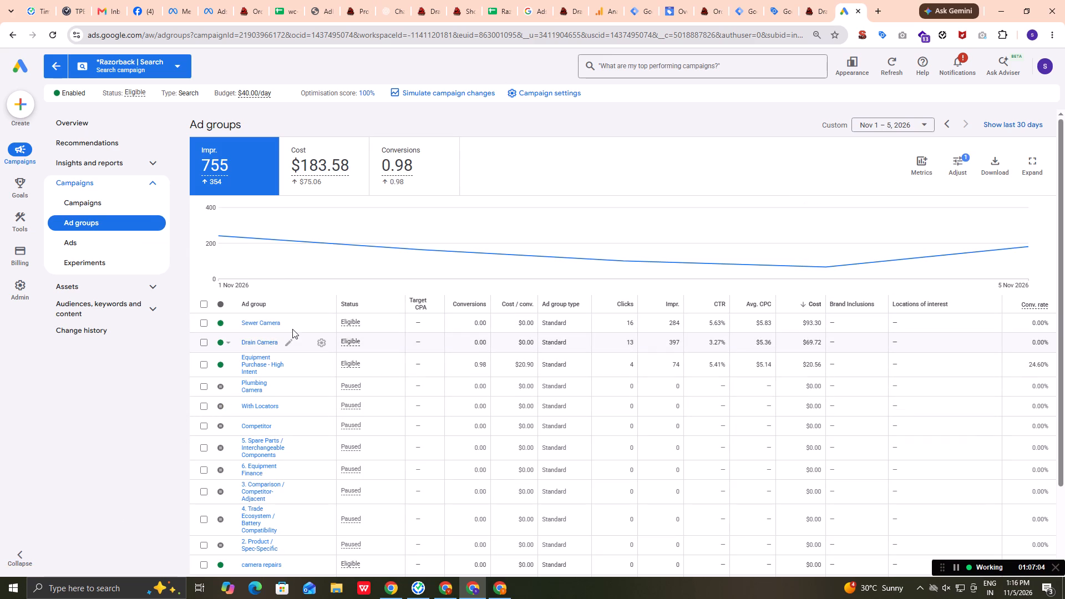
pyautogui.click(321, 322)
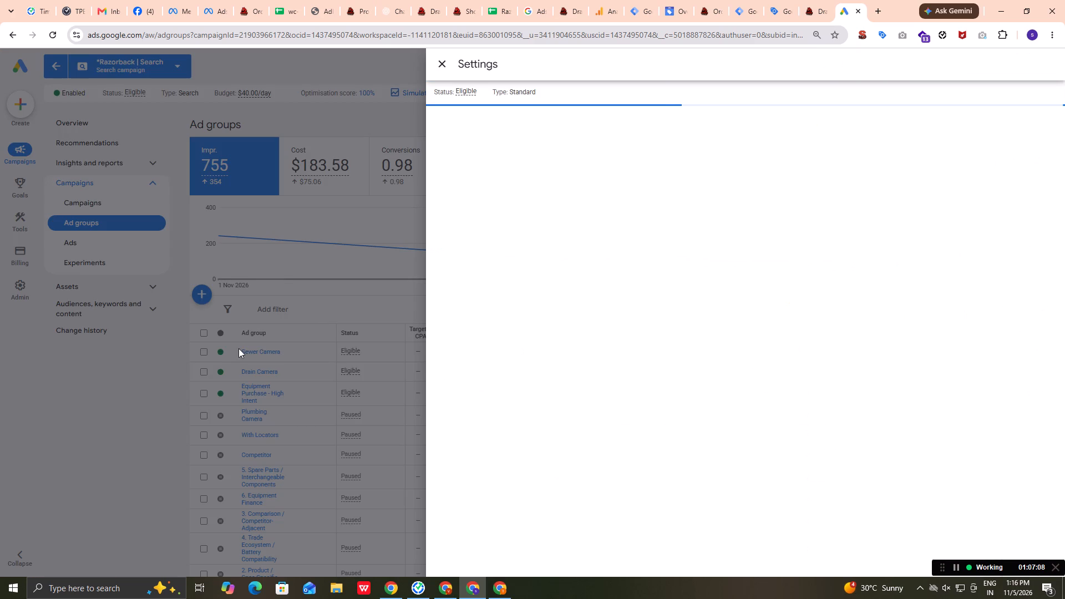
pyautogui.click(440, 65)
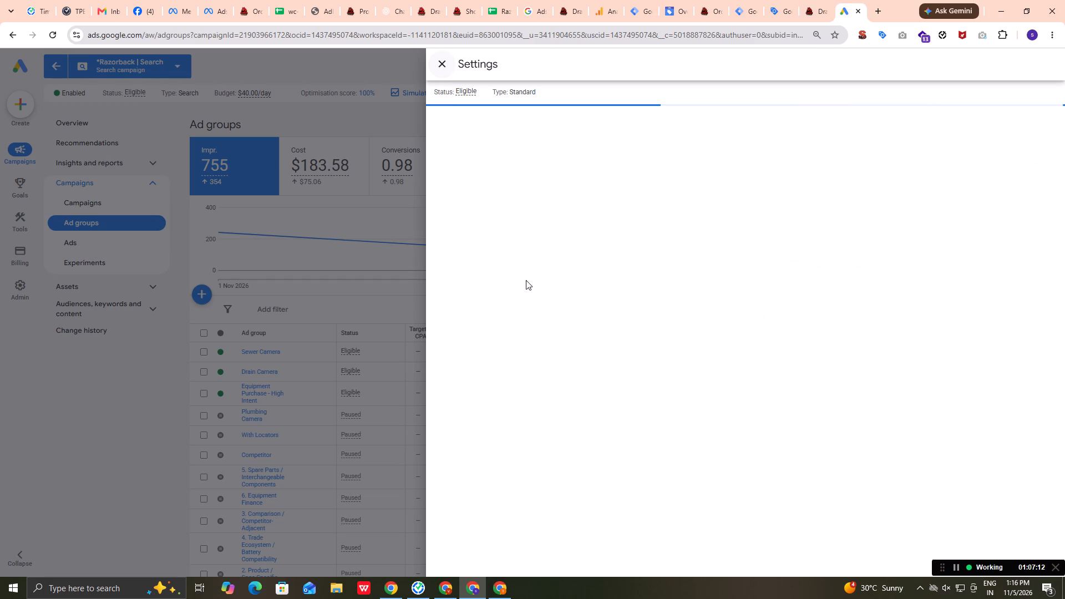
pyautogui.click(440, 65)
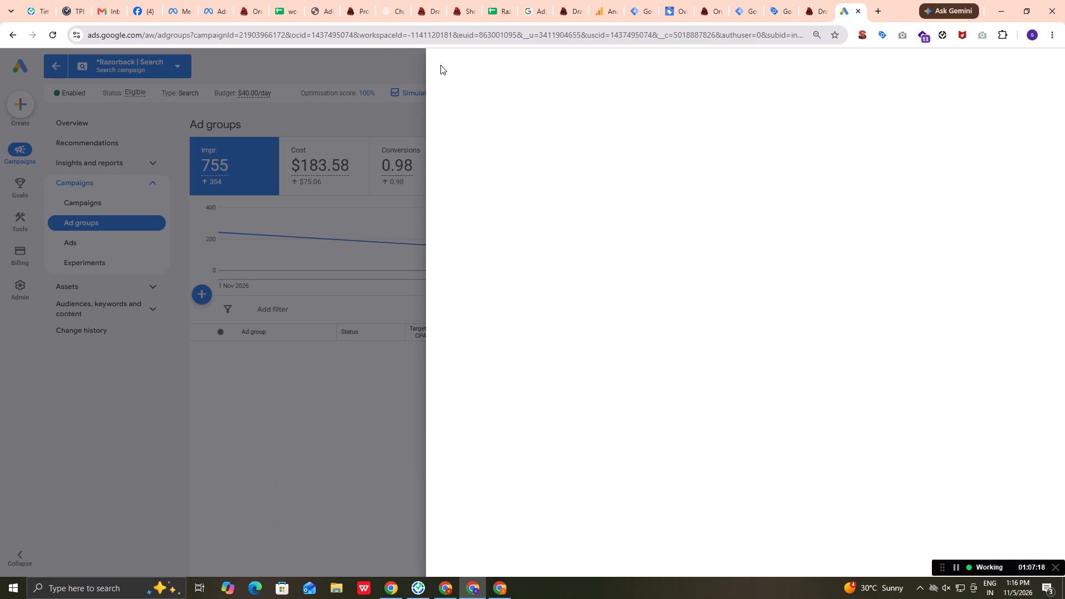
# Open the Sewer Camera responsive search ad for editing, examine its headlines, descriptions and assets, and close it without changes.
pyautogui.click(84, 246)
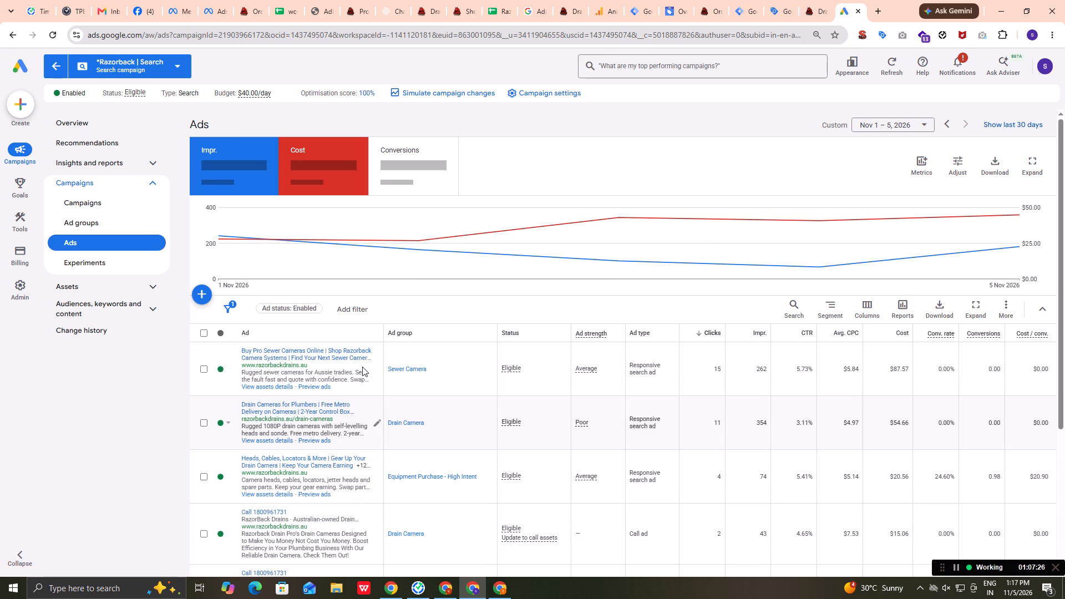
pyautogui.click(378, 370)
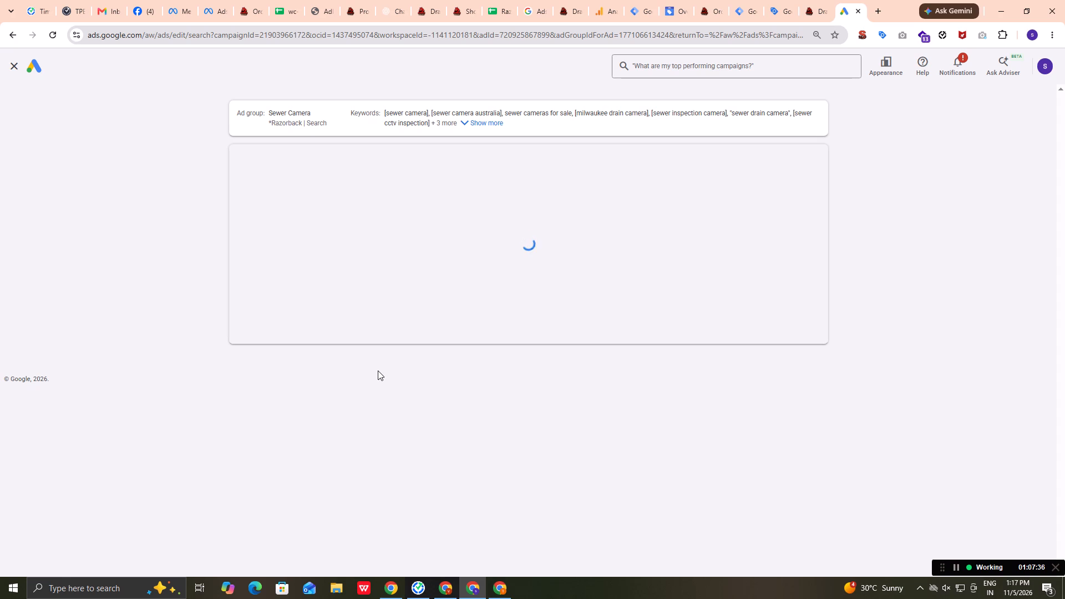
pyautogui.scroll(-3, 378, 370)
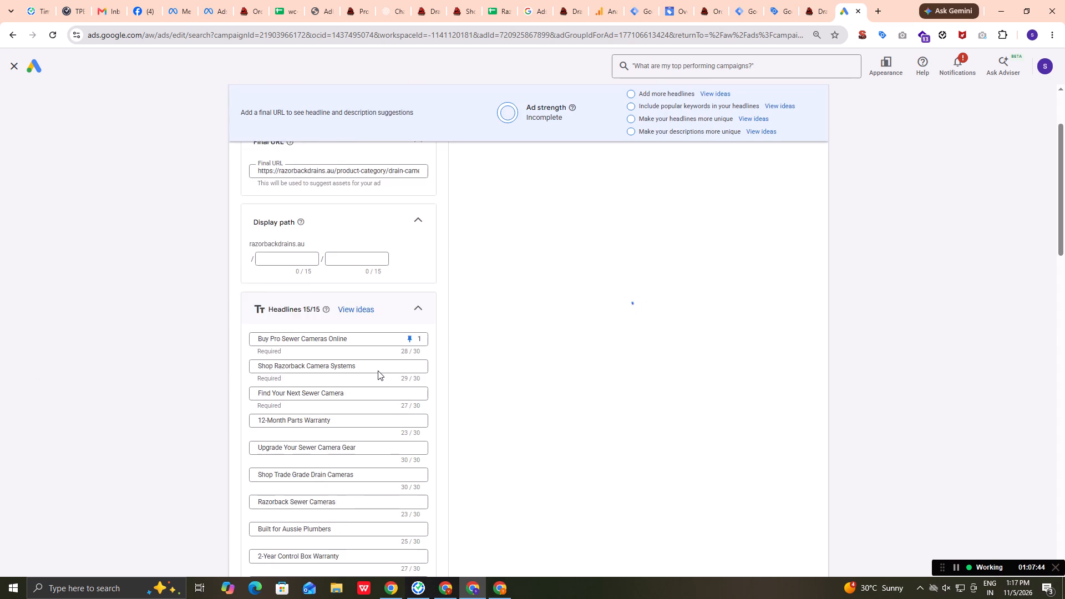
pyautogui.scroll(-13, 378, 370)
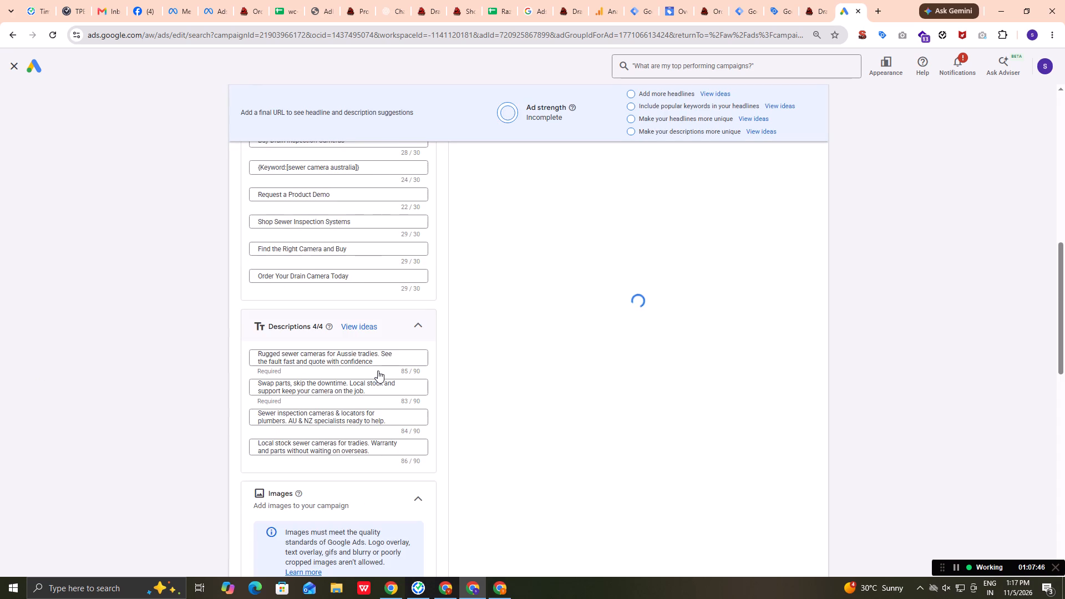
pyautogui.scroll(-1, 378, 370)
pyautogui.scroll(1, 378, 370)
pyautogui.scroll(-1, 378, 370)
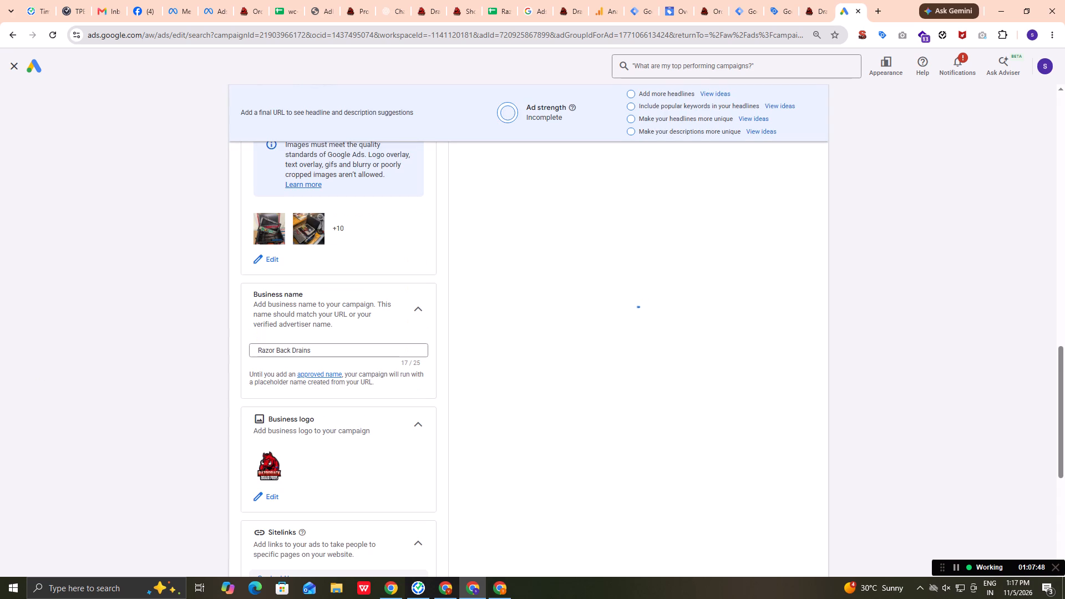
pyautogui.click(13, 68)
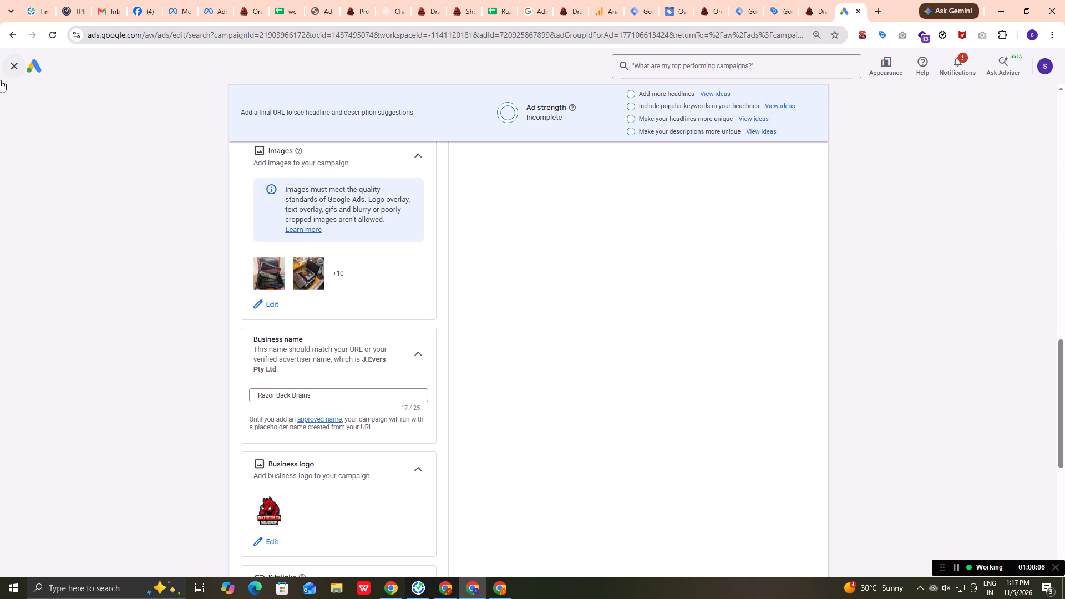
pyautogui.click(16, 70)
# Open the camera repairs ad group's responsive search ad for editing from the Razorback search campaign's ads.
pyautogui.scroll(3, 563, 380)
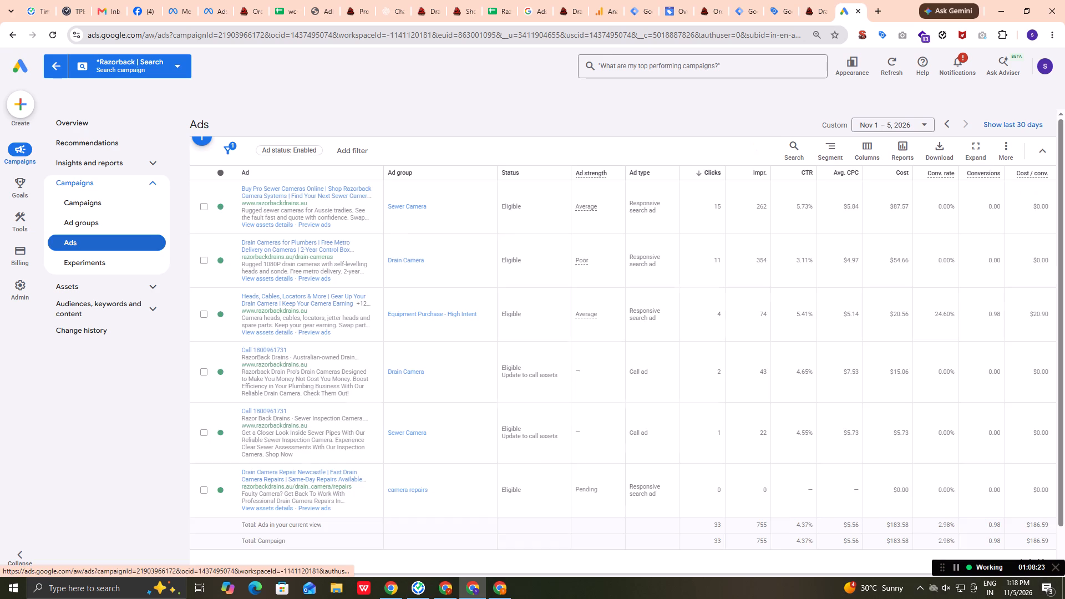
pyautogui.scroll(-6, 285, 423)
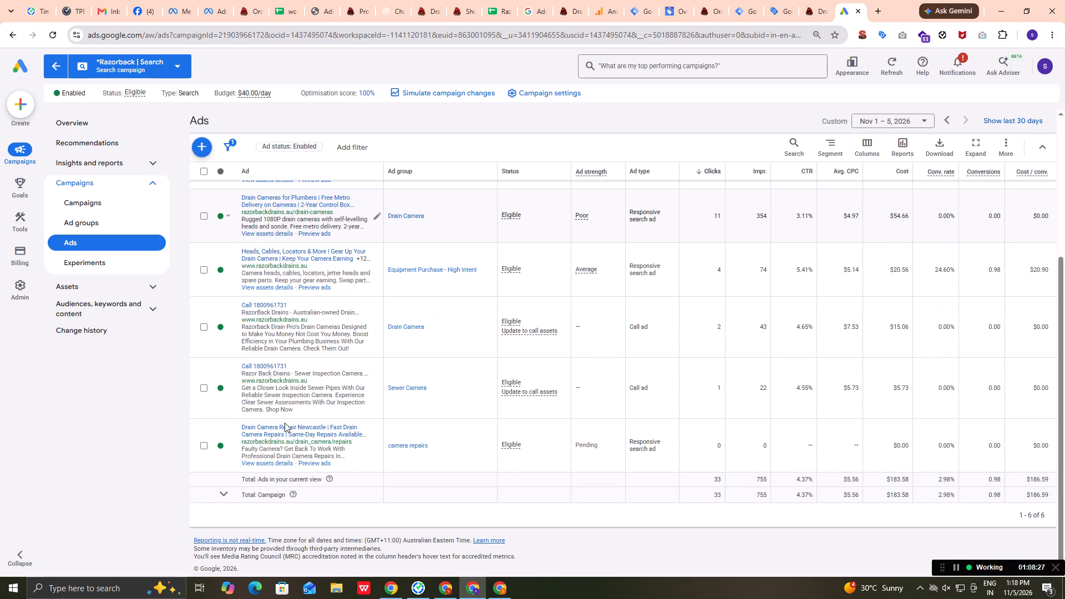
pyautogui.click(378, 447)
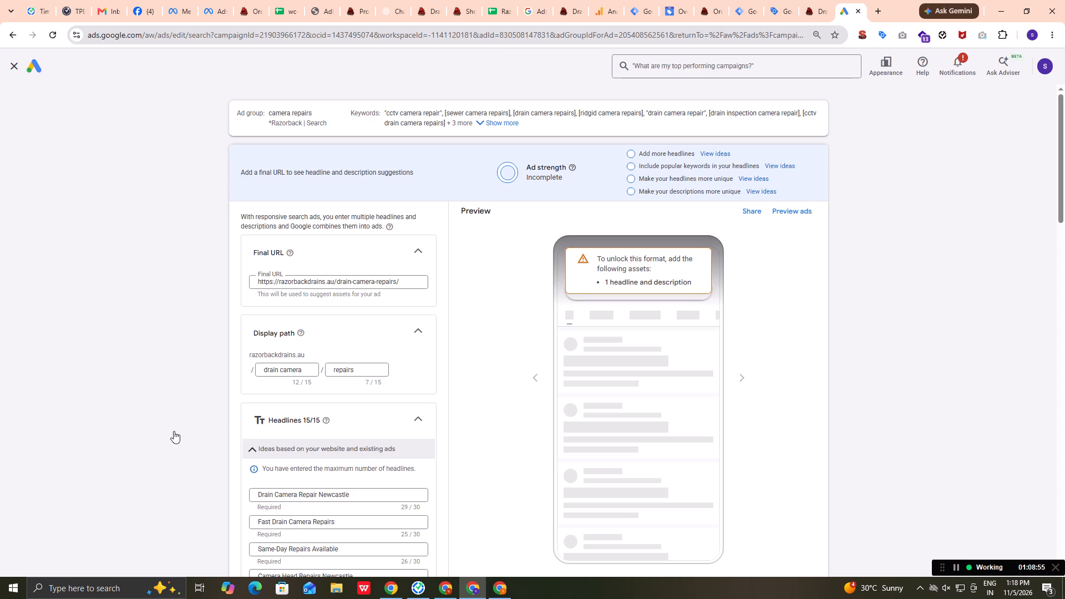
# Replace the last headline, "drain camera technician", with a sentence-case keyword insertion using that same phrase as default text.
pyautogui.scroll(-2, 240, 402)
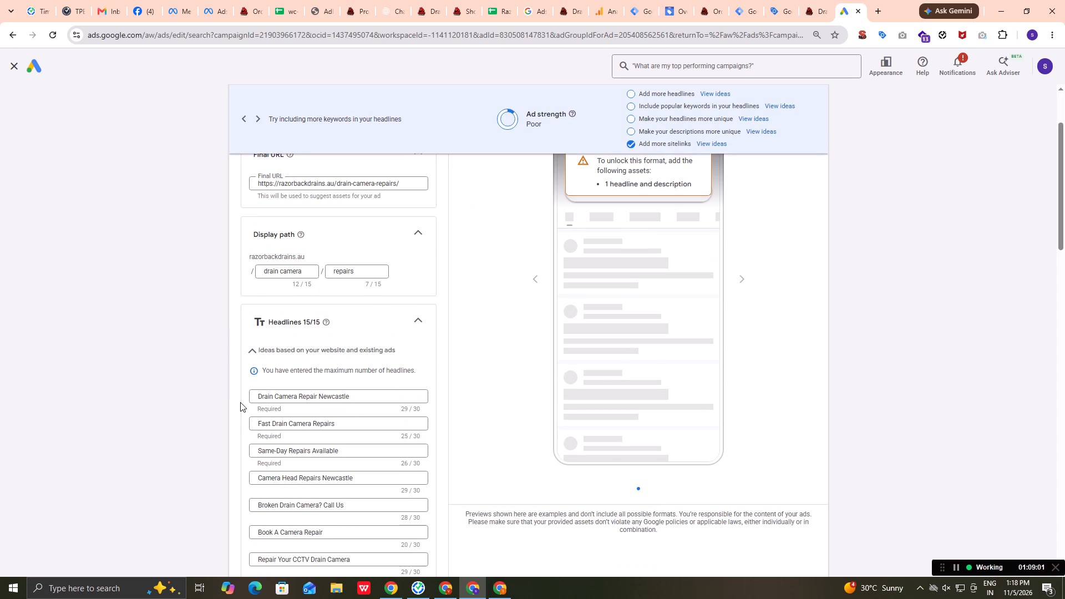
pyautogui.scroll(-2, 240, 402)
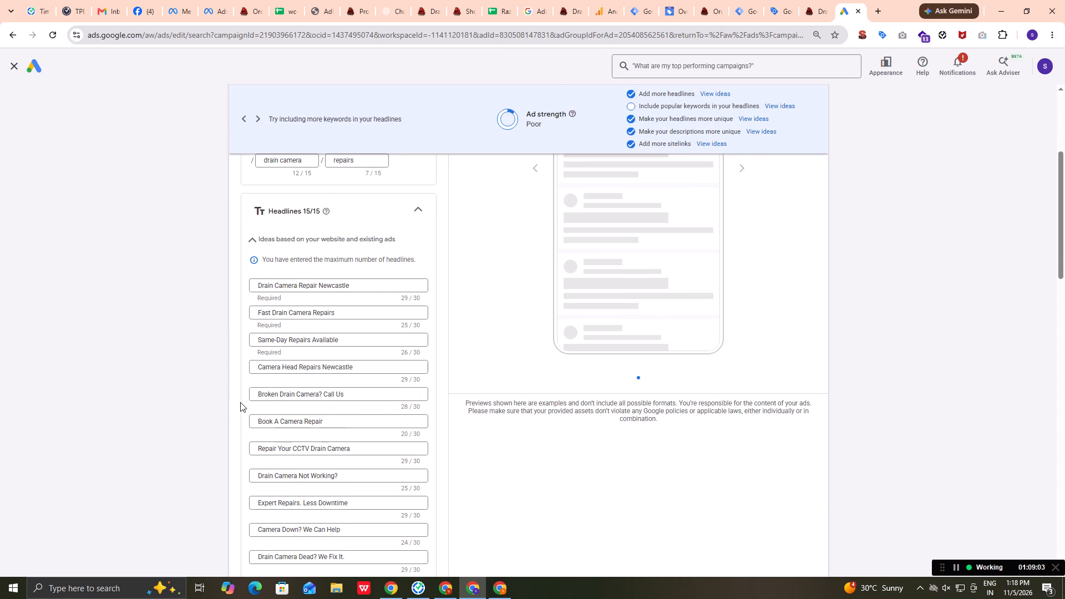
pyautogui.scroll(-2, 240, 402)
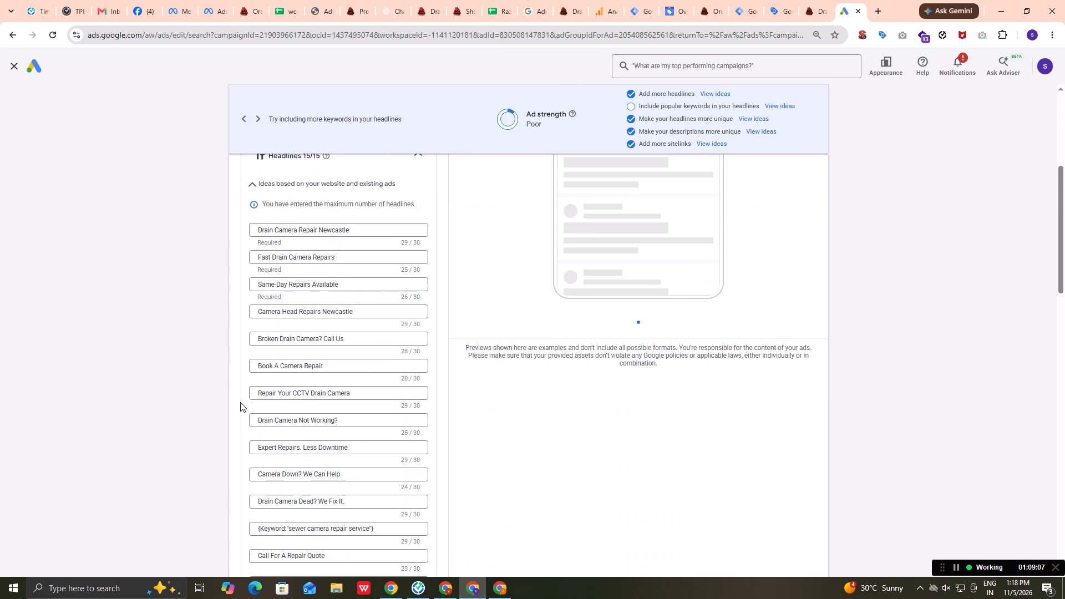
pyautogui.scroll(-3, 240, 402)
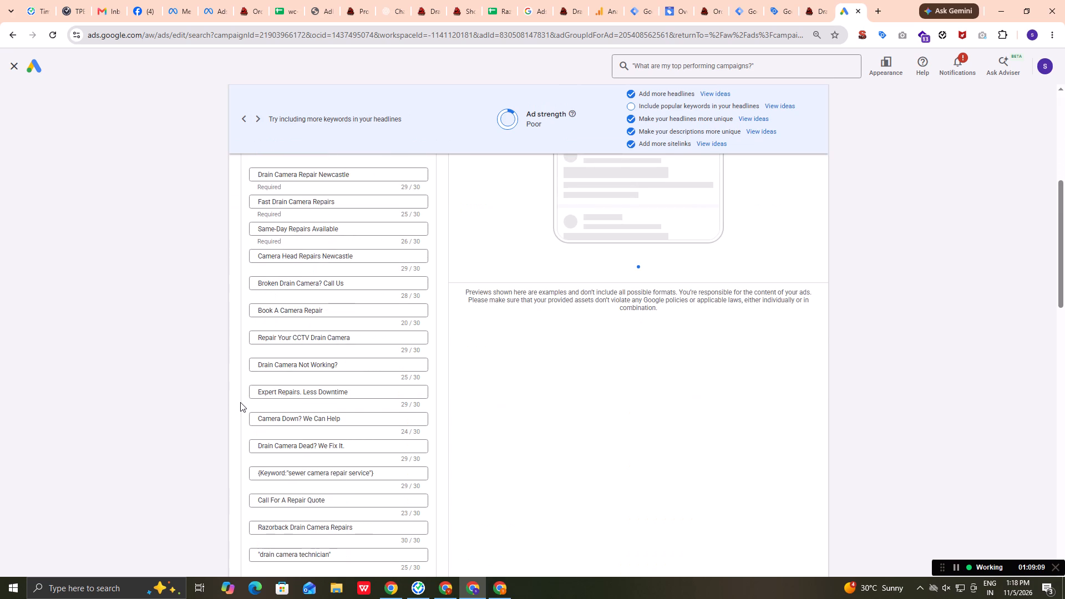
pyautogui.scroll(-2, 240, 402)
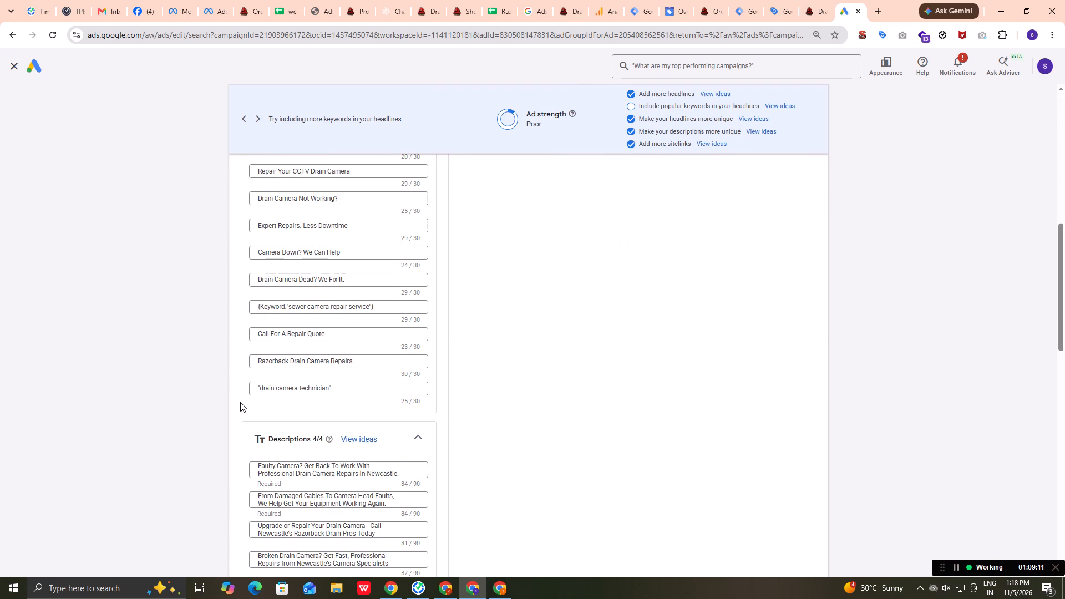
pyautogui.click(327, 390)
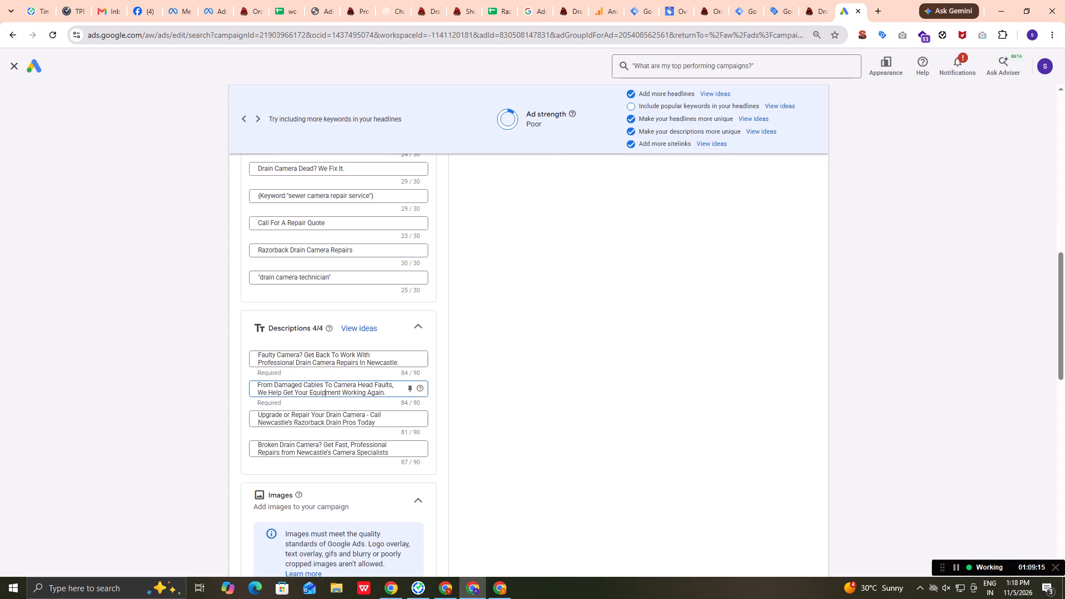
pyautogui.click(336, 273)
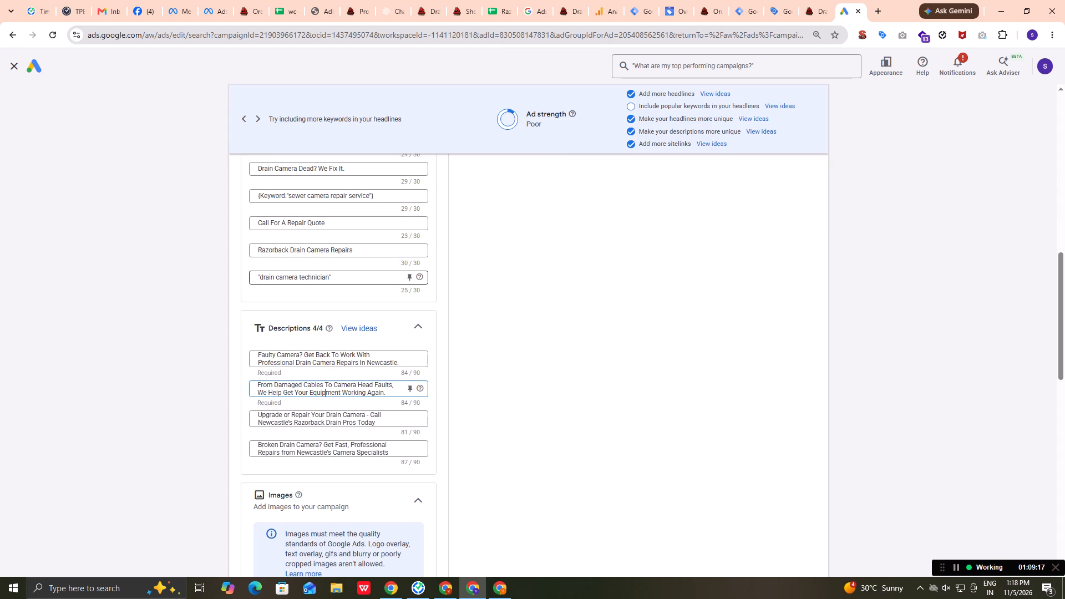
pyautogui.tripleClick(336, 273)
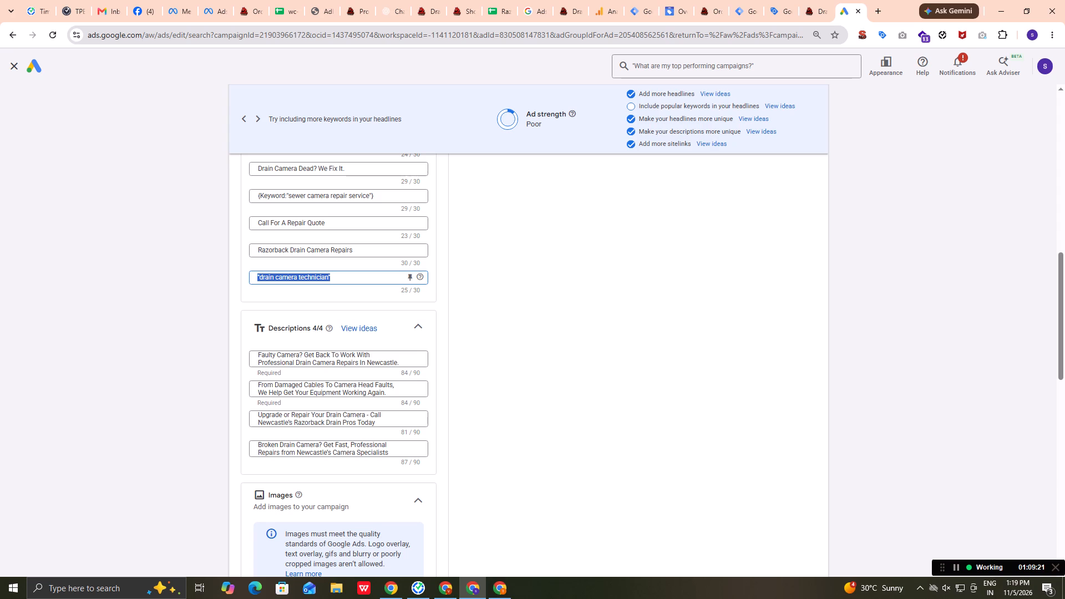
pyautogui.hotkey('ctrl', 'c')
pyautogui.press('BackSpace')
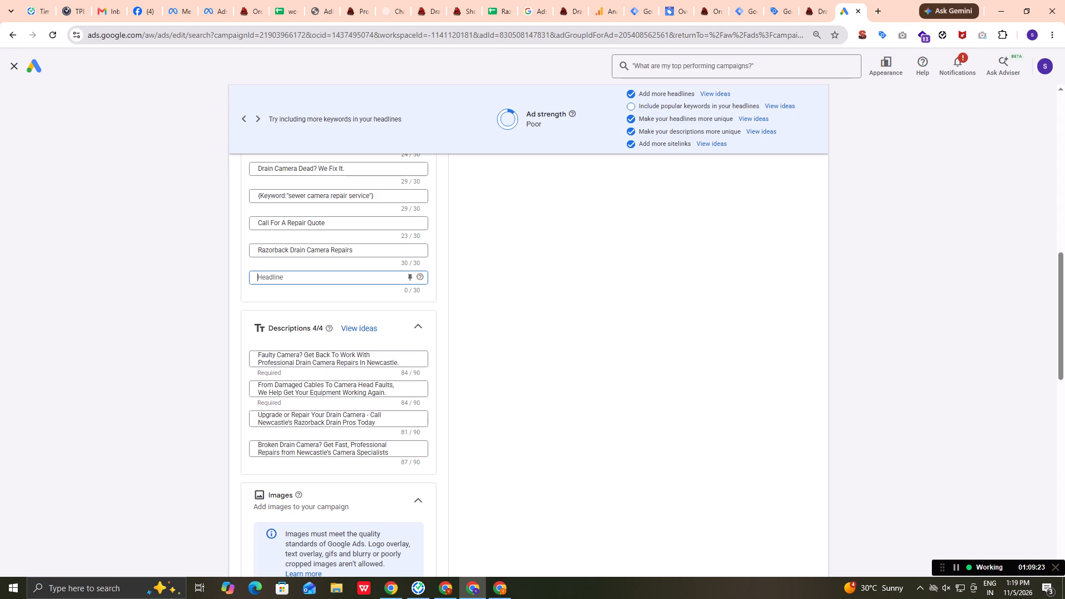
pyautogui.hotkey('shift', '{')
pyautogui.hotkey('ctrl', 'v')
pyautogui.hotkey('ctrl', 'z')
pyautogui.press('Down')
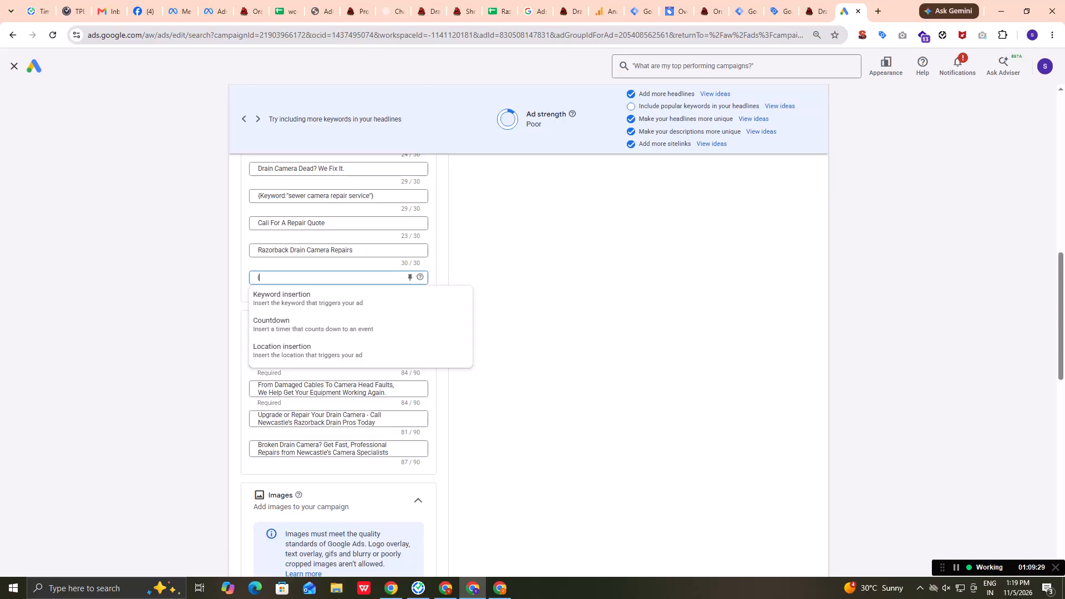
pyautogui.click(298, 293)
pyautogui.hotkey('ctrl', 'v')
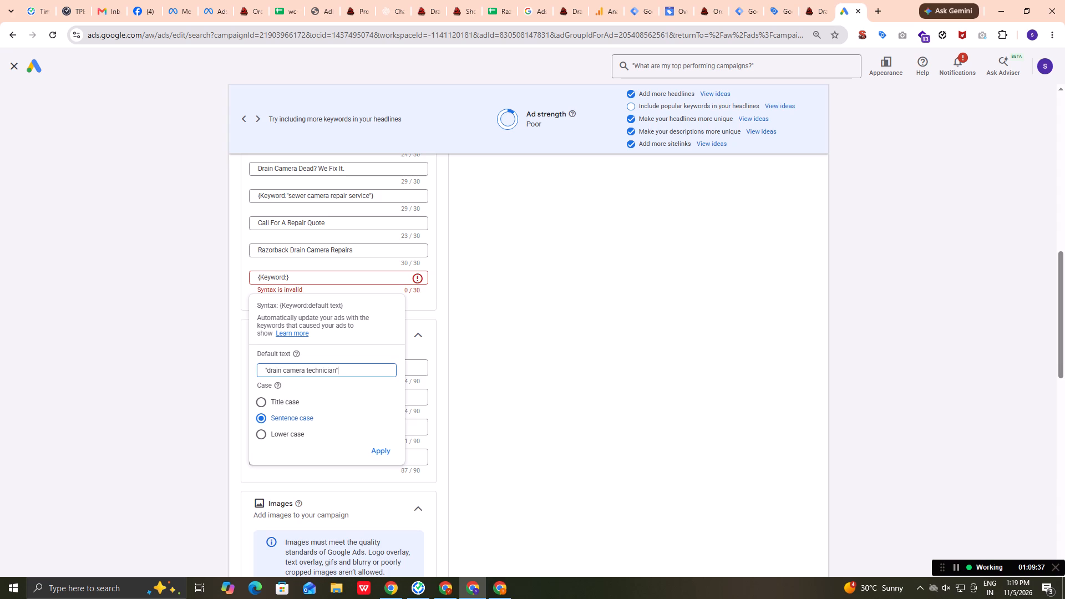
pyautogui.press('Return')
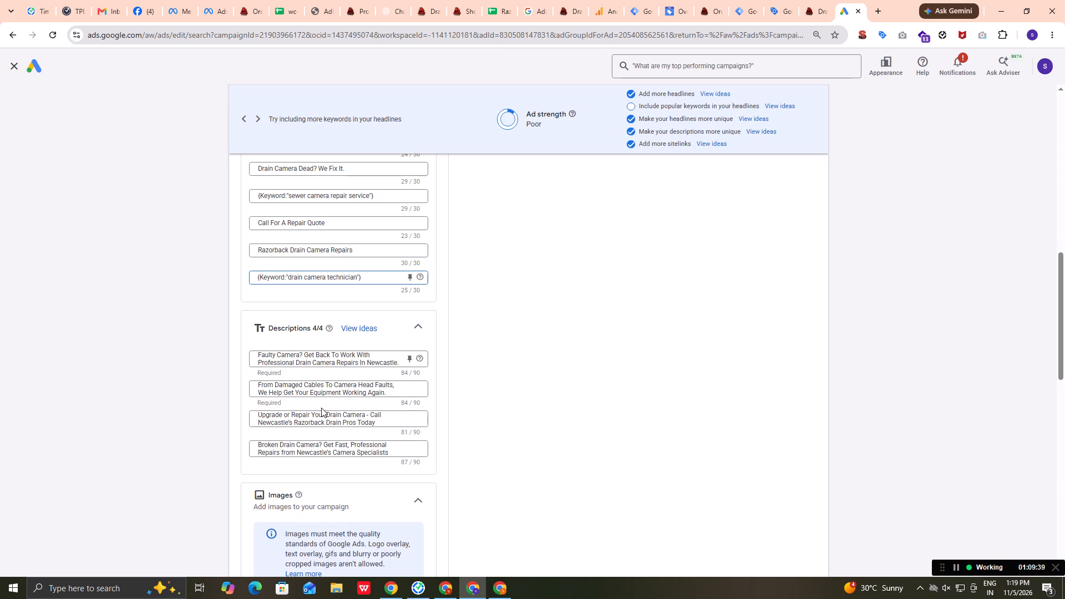
# Clear the last headline and re-enter it as a sentence-case keyword insertion with default text "drain camera technician".
pyautogui.tripleClick(366, 271)
pyautogui.click(366, 271)
pyautogui.moveTo(366, 279); pyautogui.dragTo(135, 285)
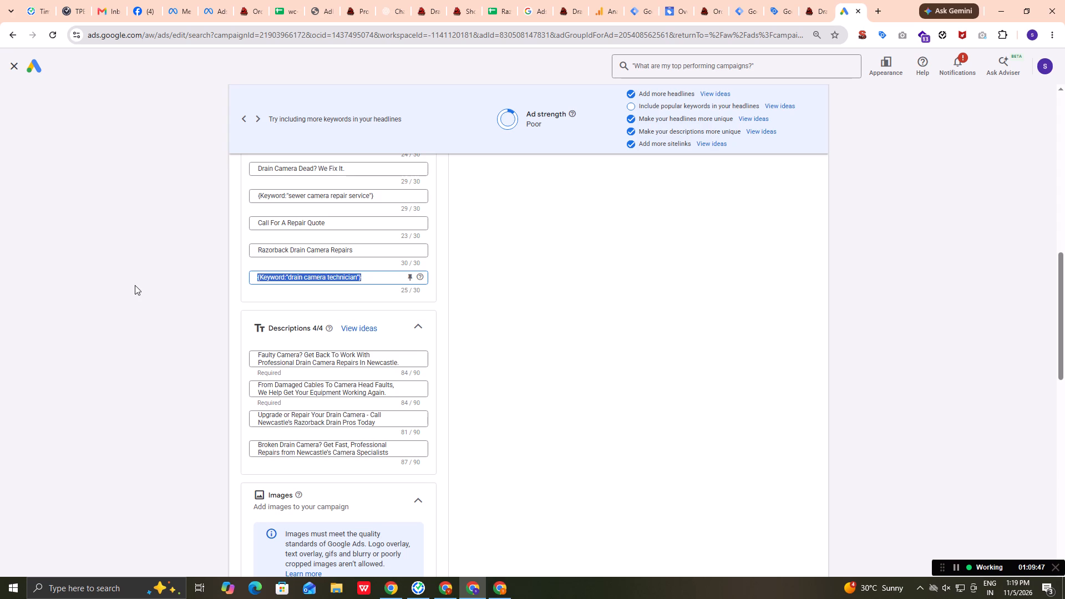
pyautogui.press('BackSpace')
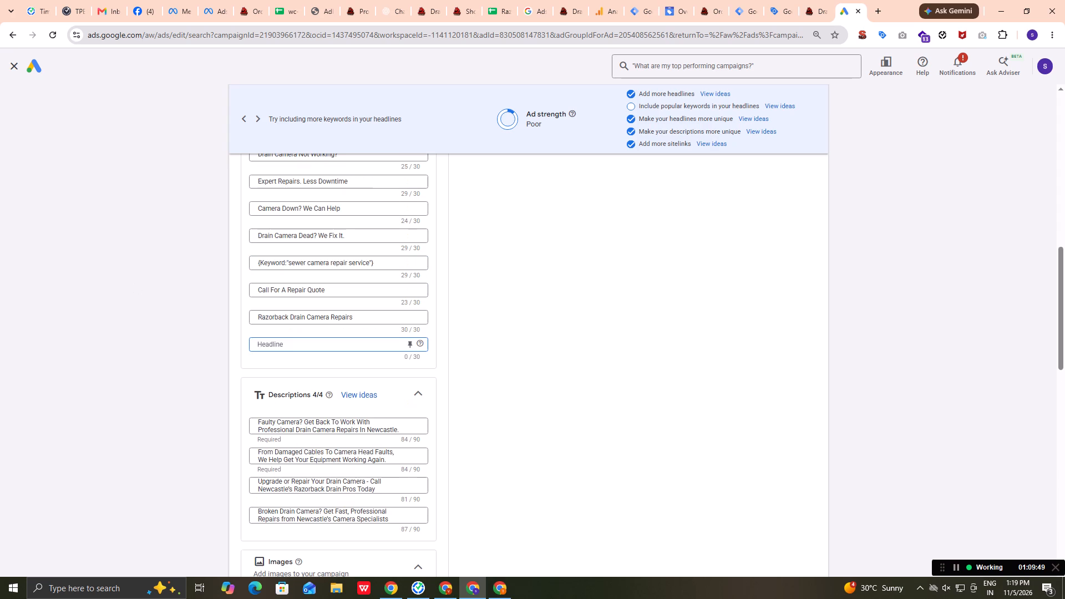
pyautogui.hotkey('shift', 'k')
pyautogui.press('BackSpace')
pyautogui.press('BackSpace')
pyautogui.press('BackSpace')
pyautogui.press('BackSpace')
pyautogui.press('BackSpace')
pyautogui.press('BackSpace')
pyautogui.press('BackSpace')
pyautogui.press('BackSpace')
pyautogui.press('BackSpace')
pyautogui.press('BackSpace')
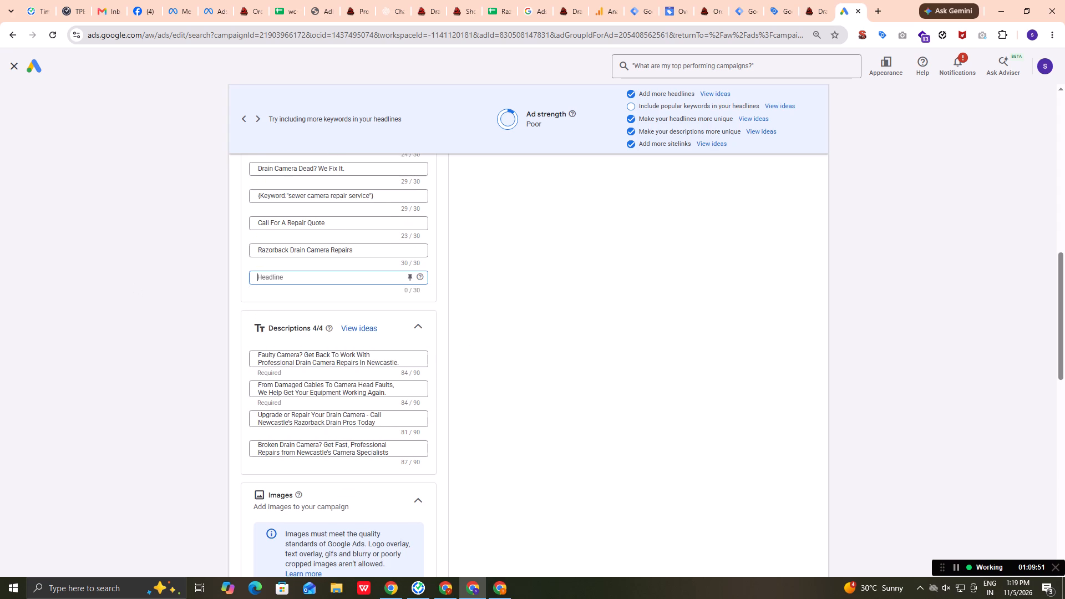
pyautogui.hotkey('shift', '{')
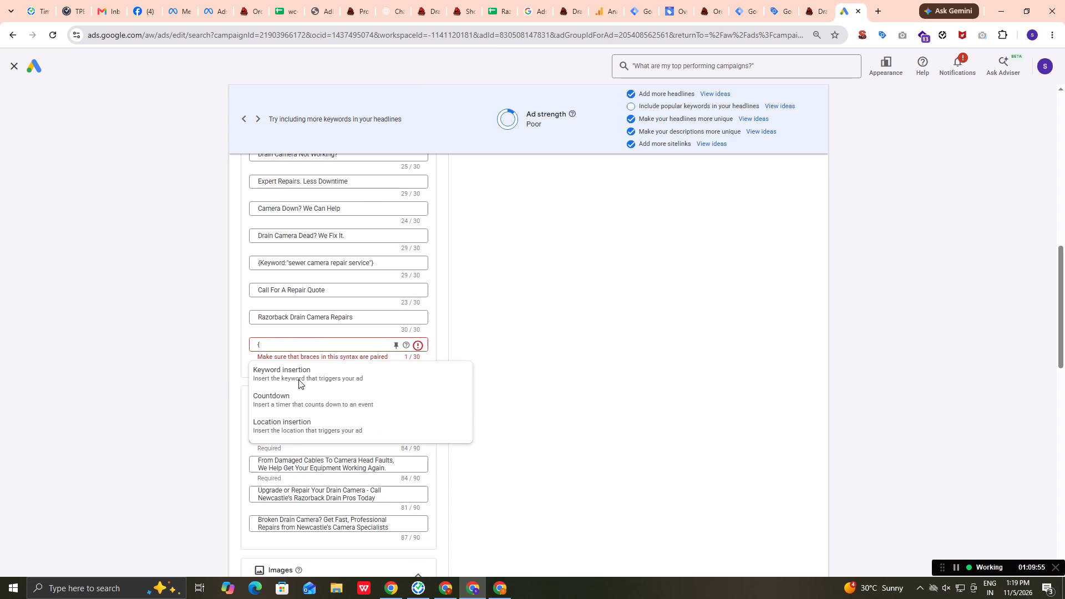
pyautogui.click(278, 308)
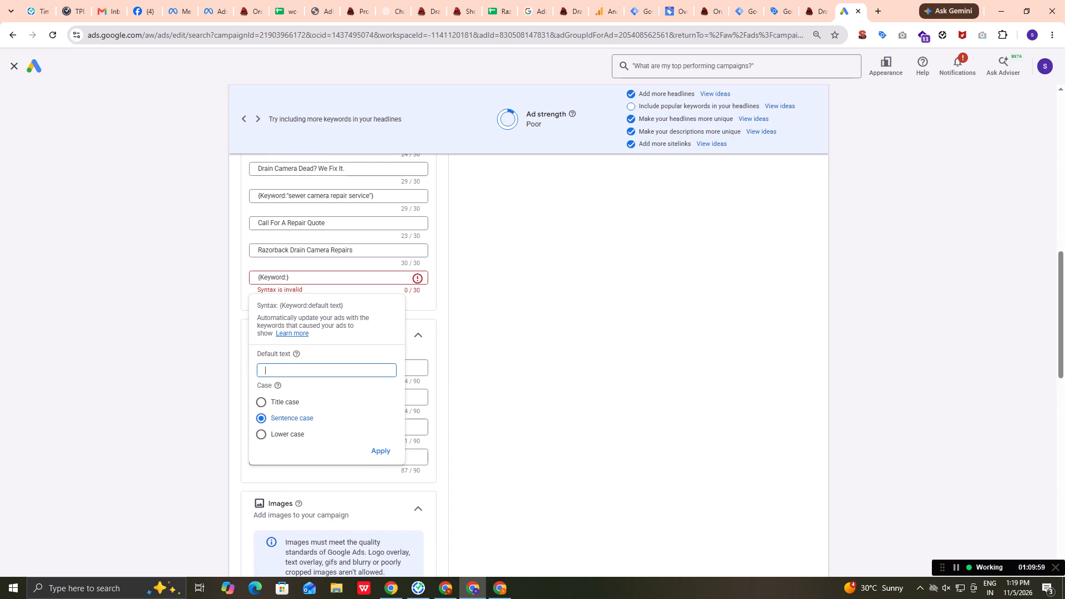
pyautogui.hotkey('ctrl', 'v')
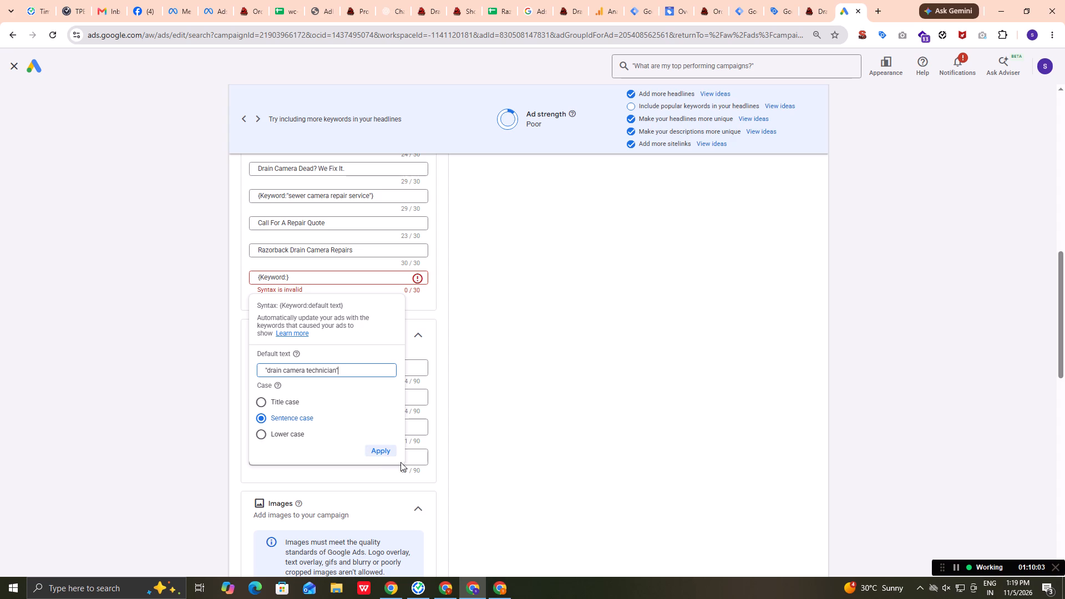
pyautogui.click(384, 452)
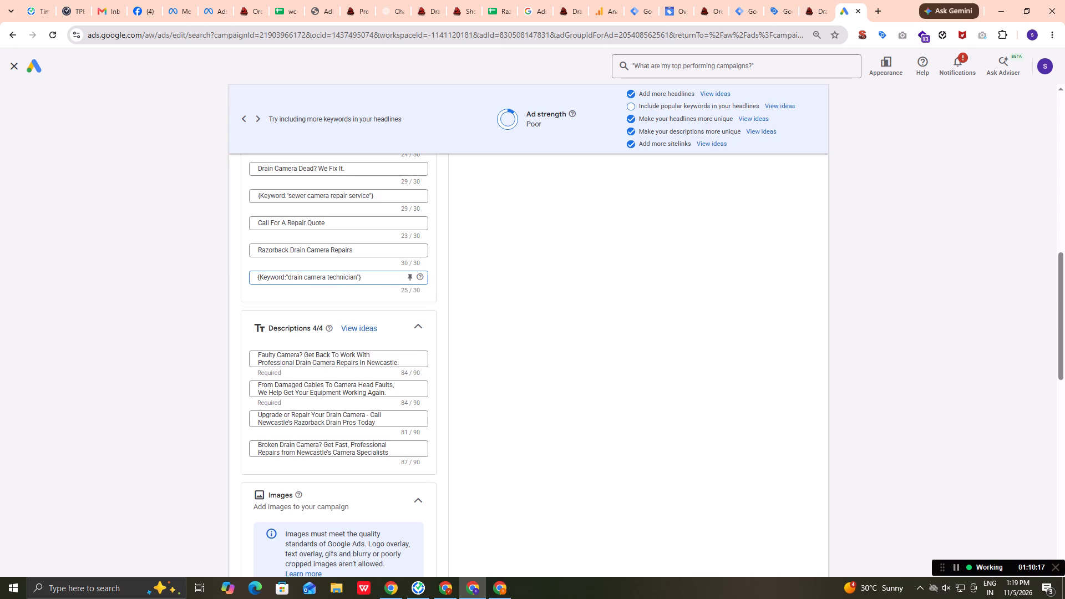
# Look over the camera repairs ad's descriptions, images, business name, logo and sitelinks.
pyautogui.scroll(-8, 390, 364)
pyautogui.scroll(1, 390, 364)
pyautogui.scroll(-1, 390, 364)
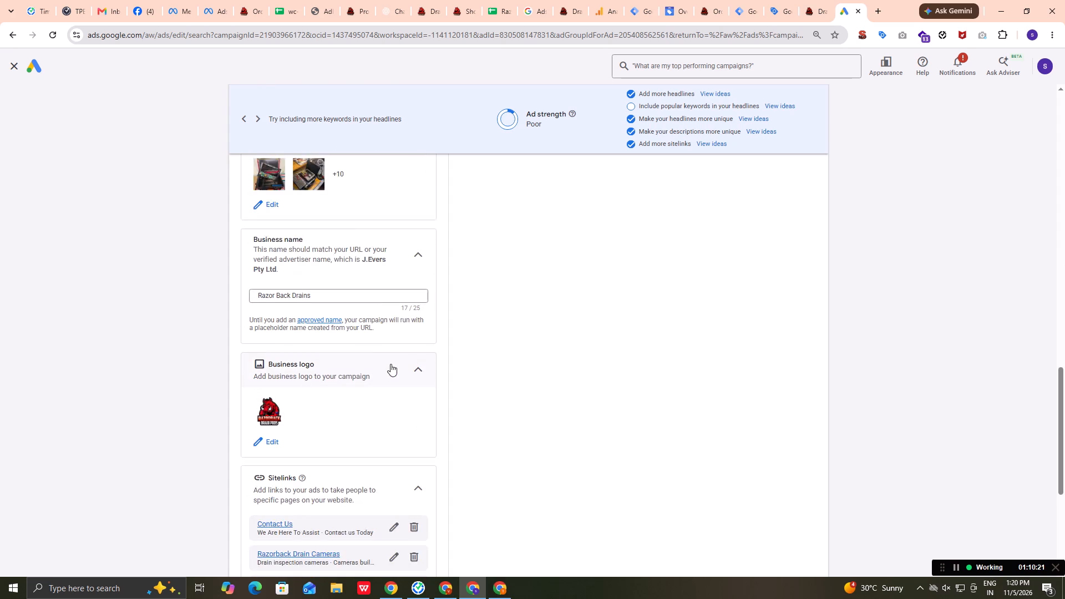
pyautogui.scroll(-6, 390, 364)
pyautogui.scroll(6, 390, 364)
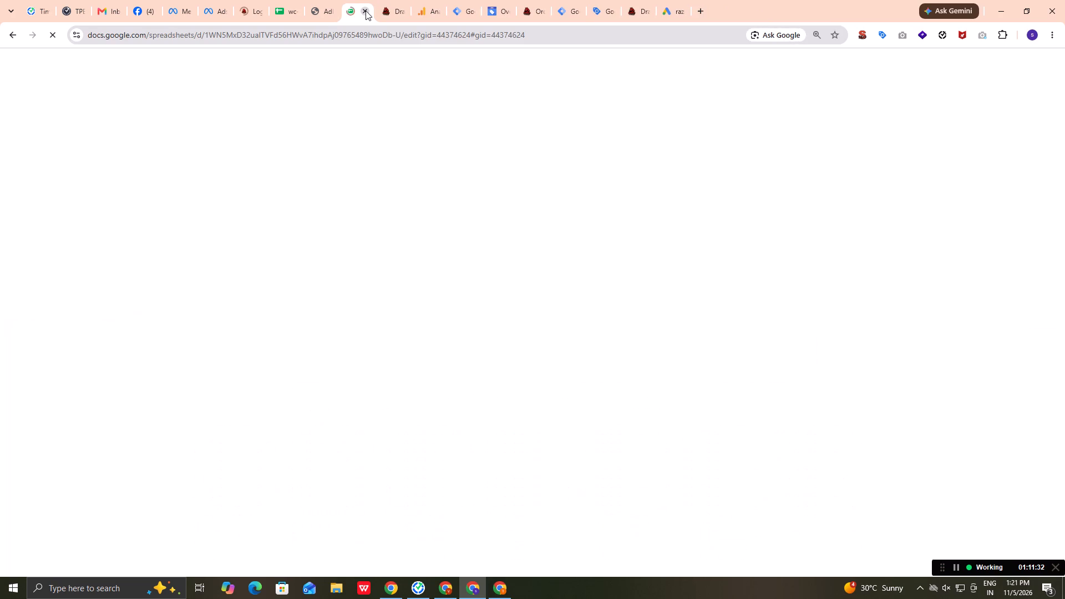
# Check the drain camera repairs landing page's common issues and service area sections, and return to the ad editor.
pyautogui.click(431, 12)
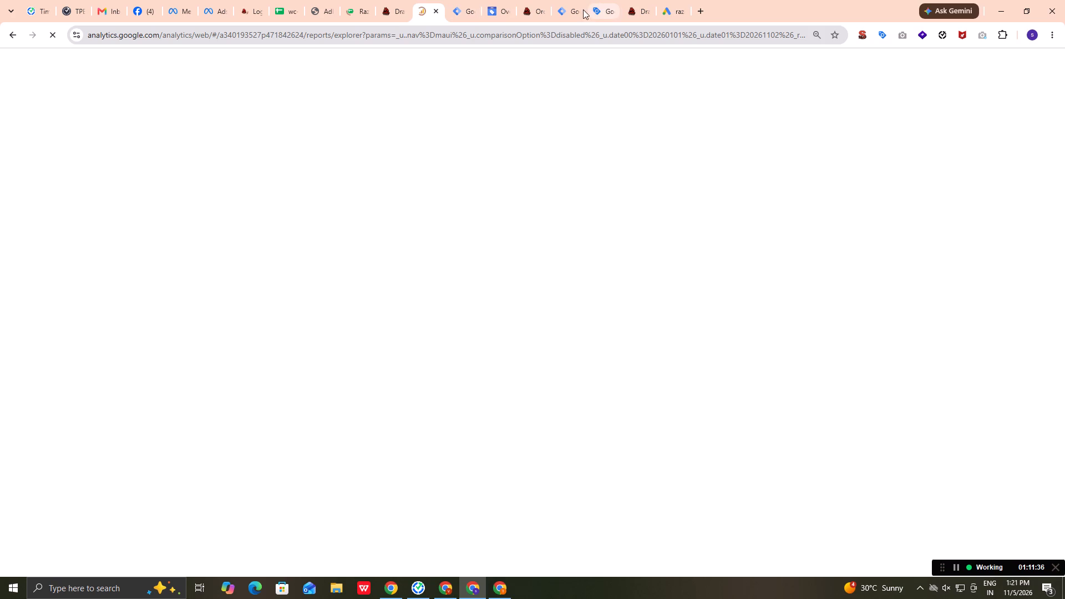
pyautogui.click(653, 4)
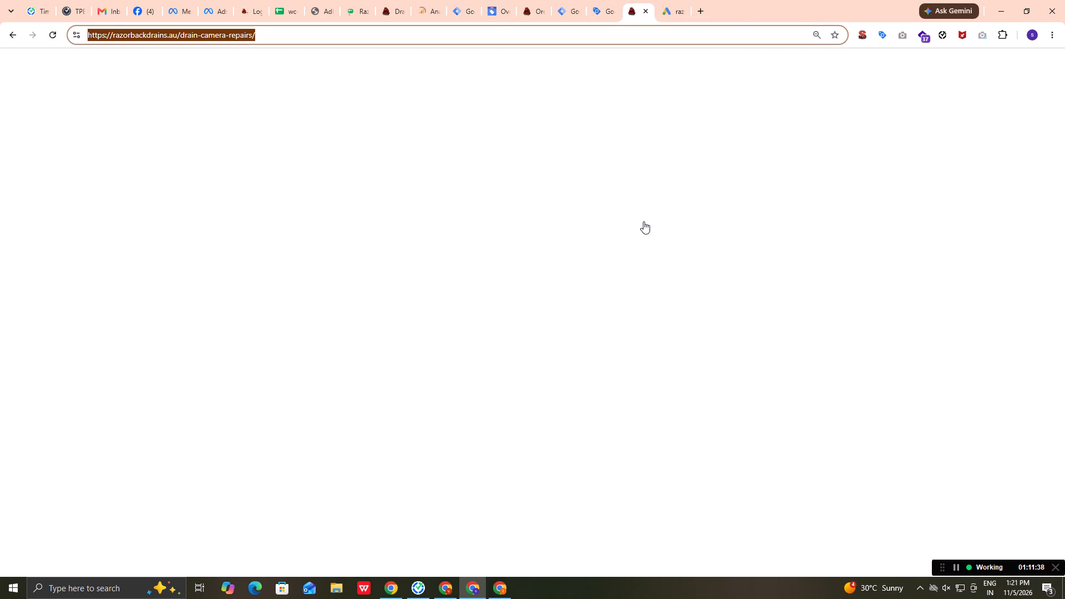
pyautogui.click(833, 6)
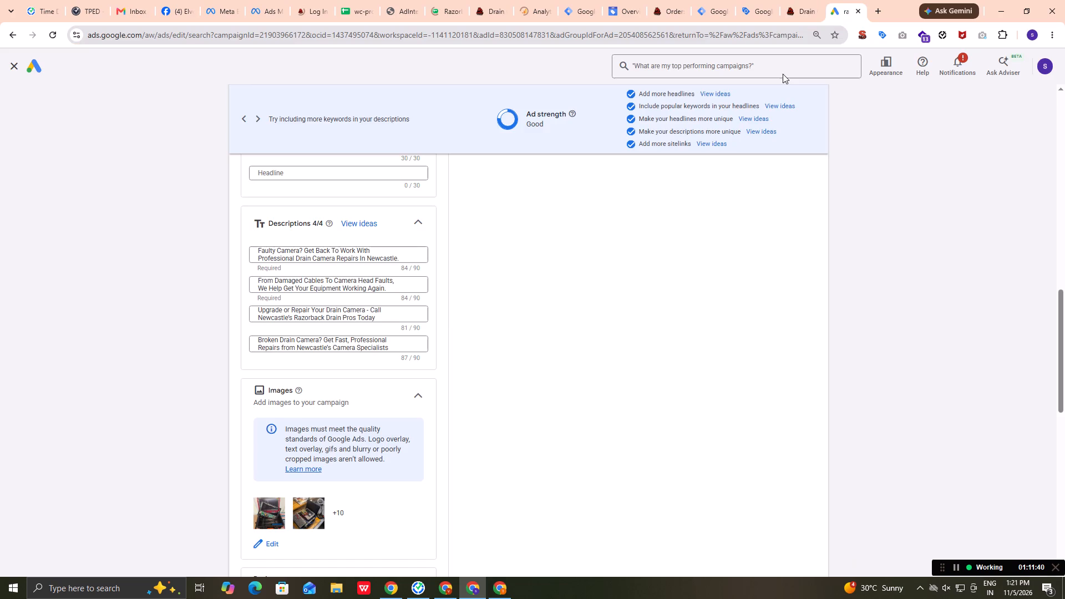
pyautogui.click(818, 1)
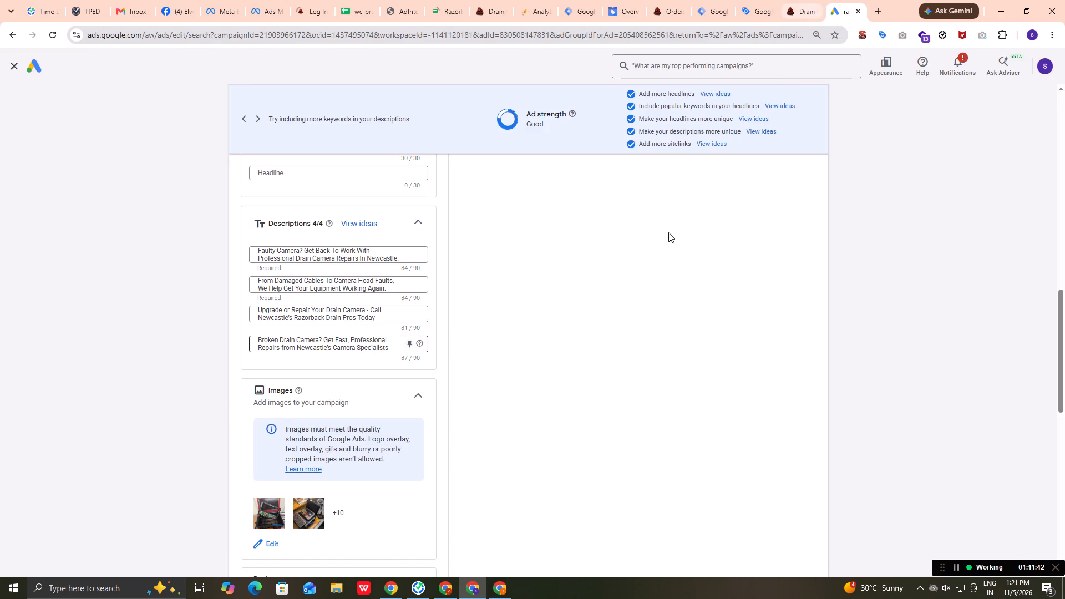
pyautogui.scroll(-10, 623, 342)
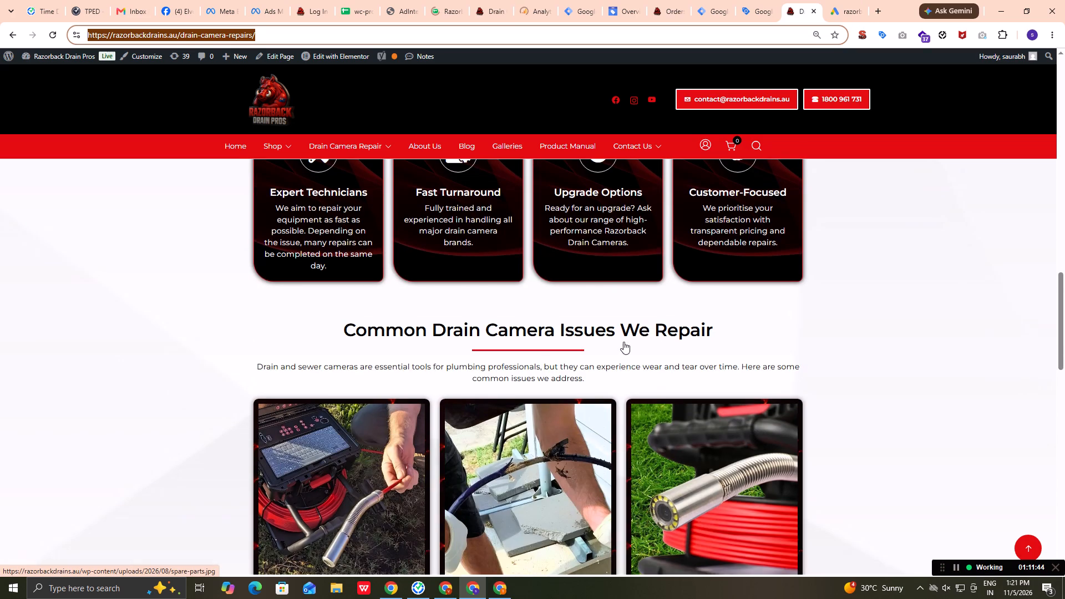
pyautogui.scroll(-9, 623, 342)
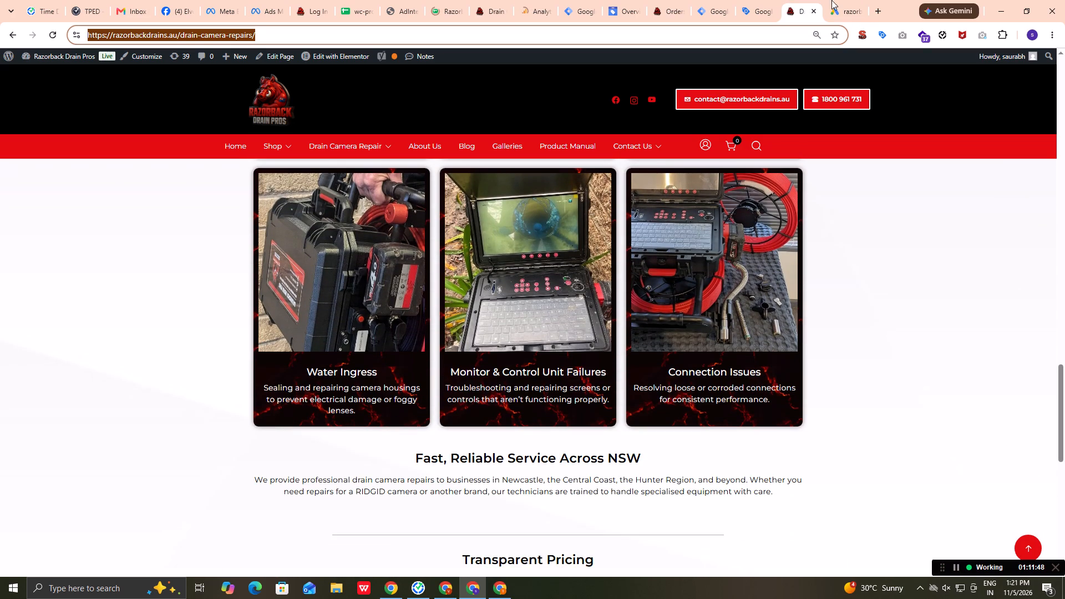
pyautogui.click(848, 0)
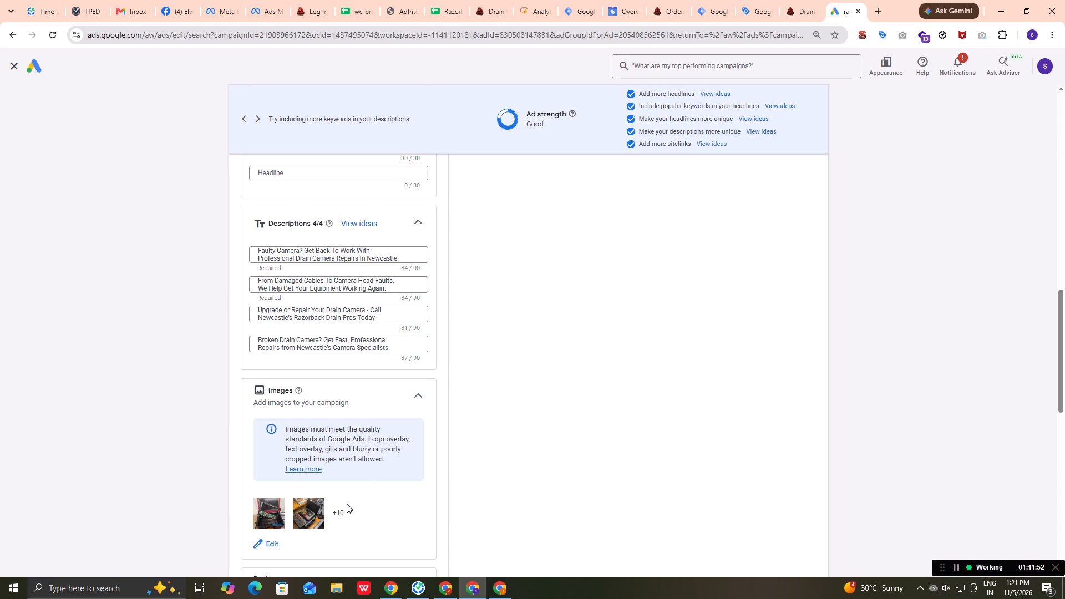
# Check the camera repairs ad from final URL through sitelinks and save the edited ad.
pyautogui.scroll(4, 347, 504)
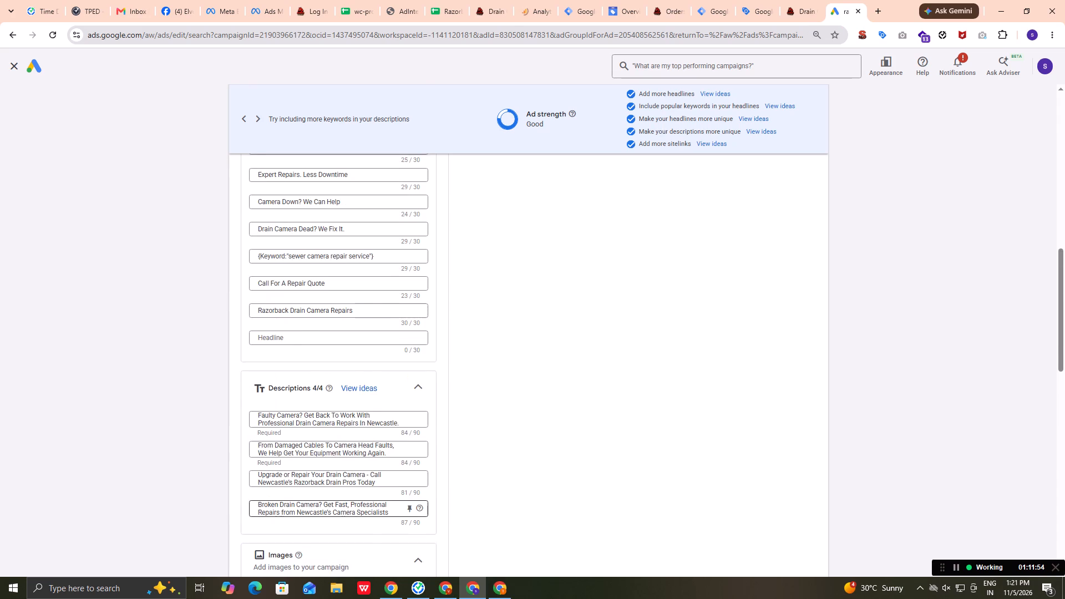
pyautogui.scroll(13, 347, 504)
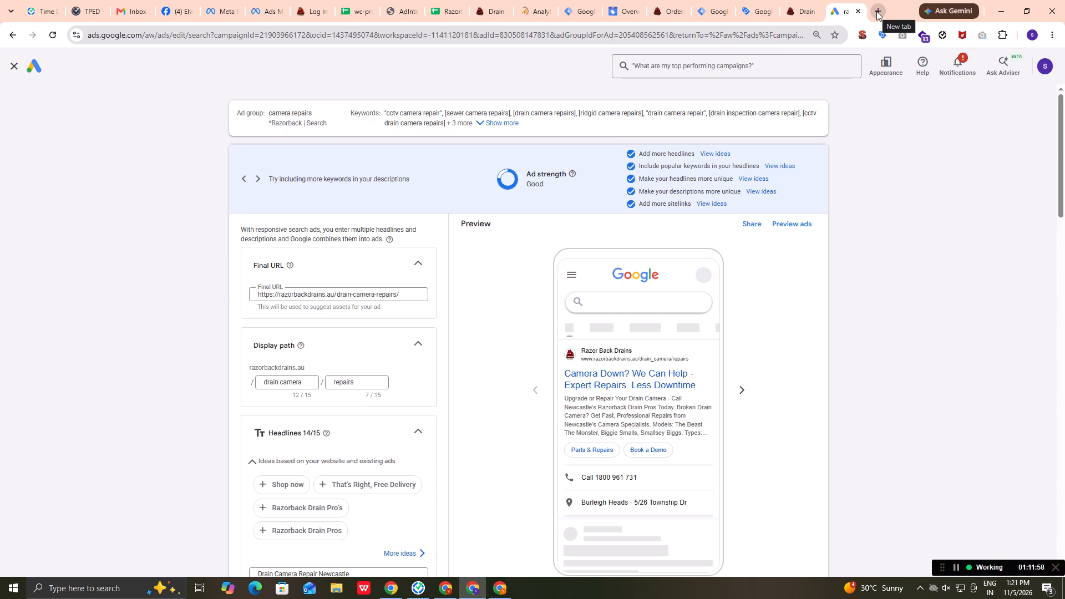
pyautogui.scroll(-10, 321, 473)
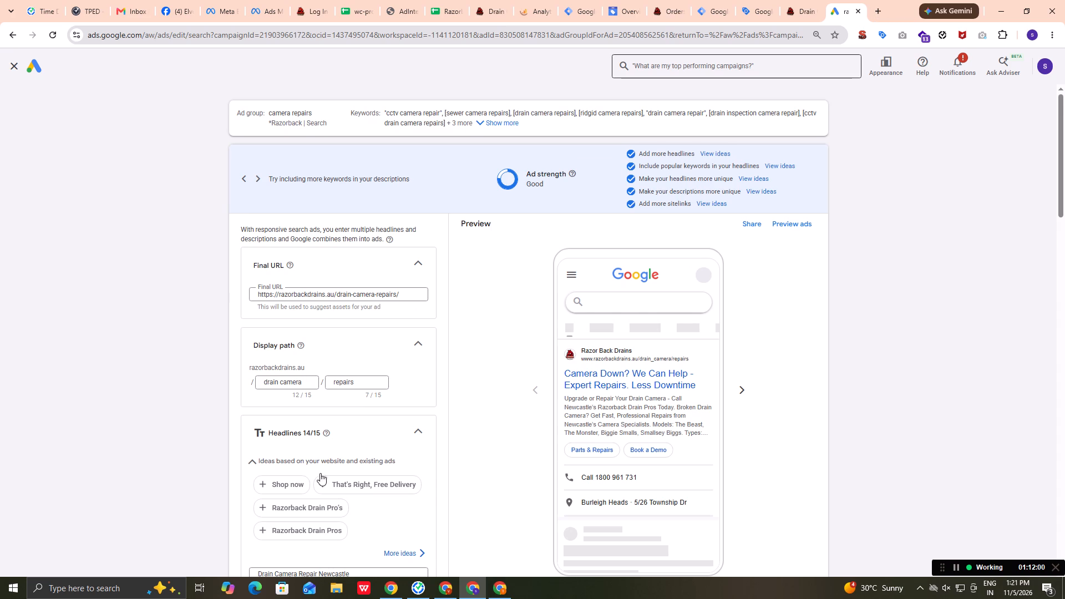
pyautogui.scroll(-13, 320, 473)
pyautogui.scroll(-8, 307, 493)
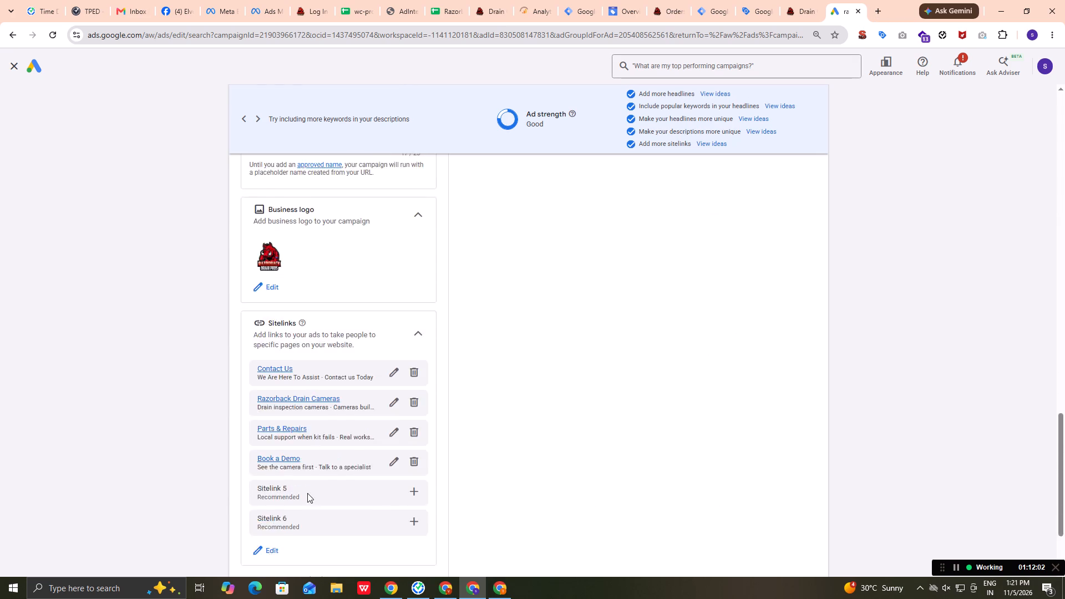
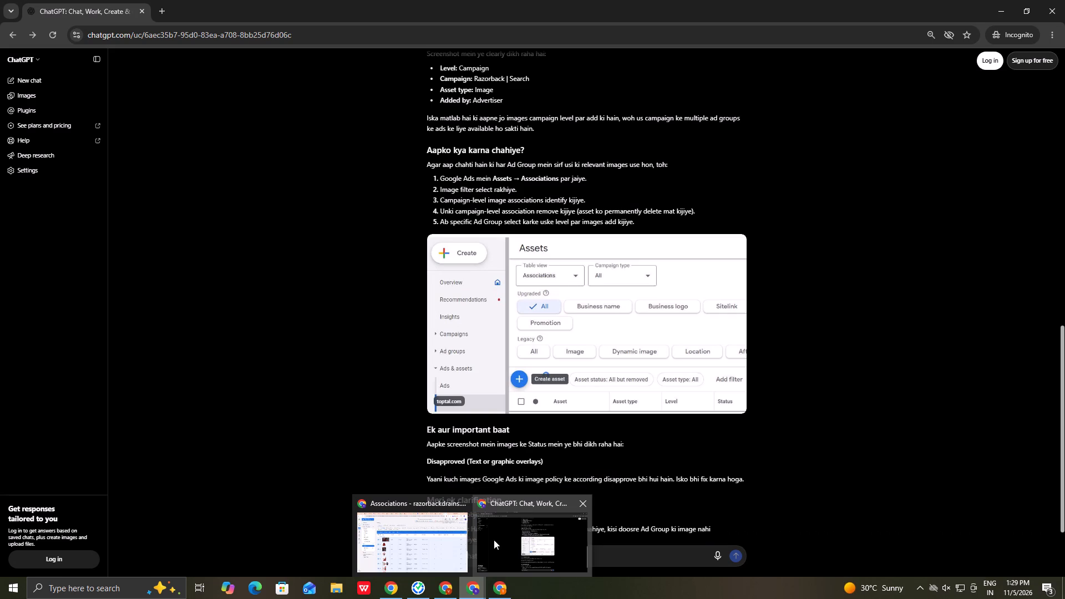
pyautogui.click(444, 550)
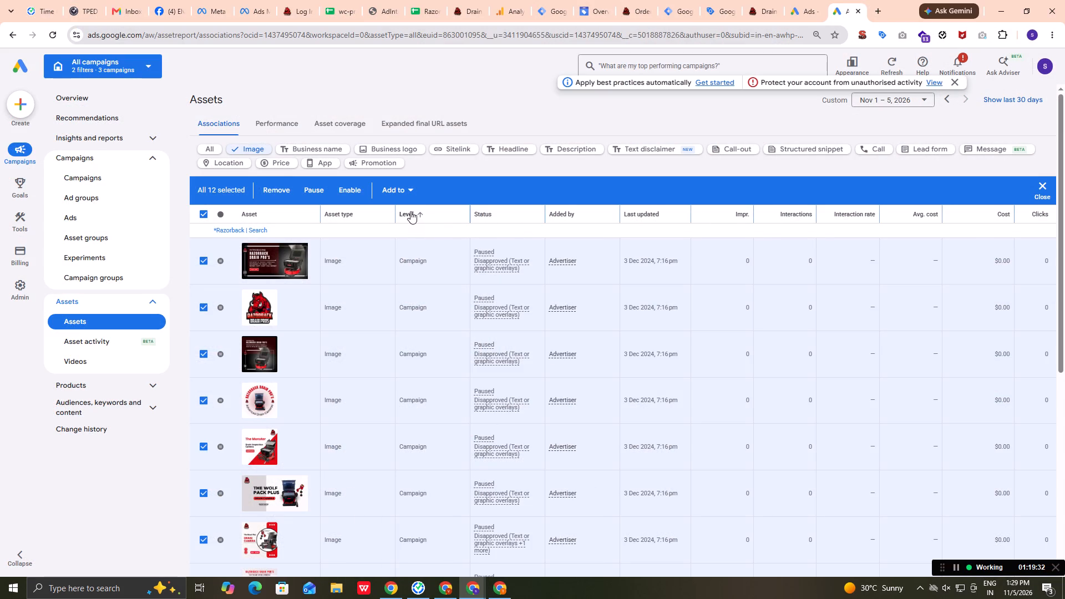
pyautogui.click(402, 186)
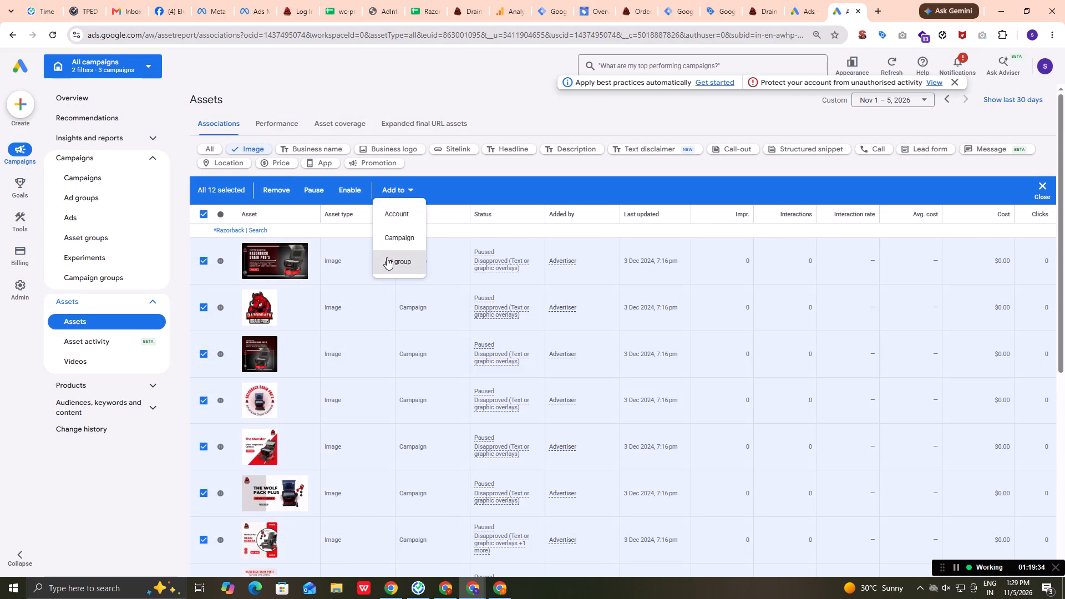
pyautogui.click(388, 264)
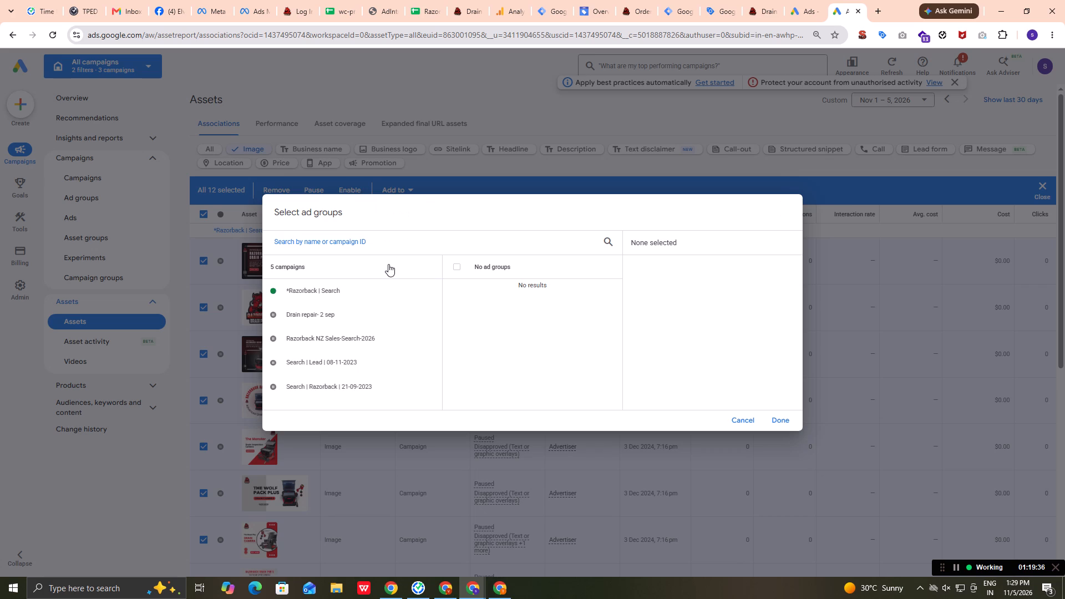
pyautogui.click(362, 289)
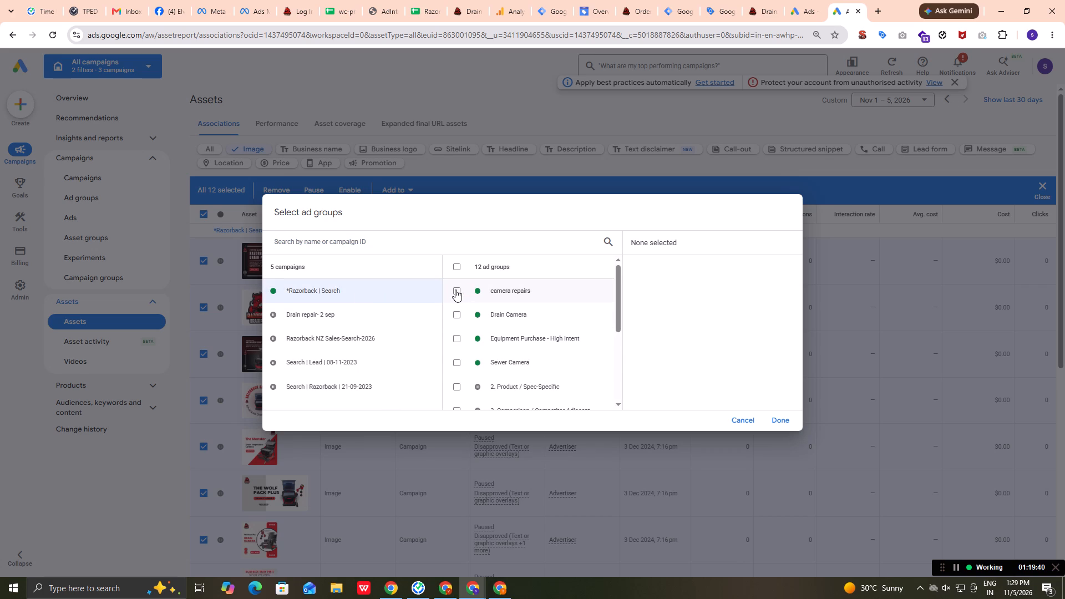
pyautogui.click(455, 290)
pyautogui.click(457, 318)
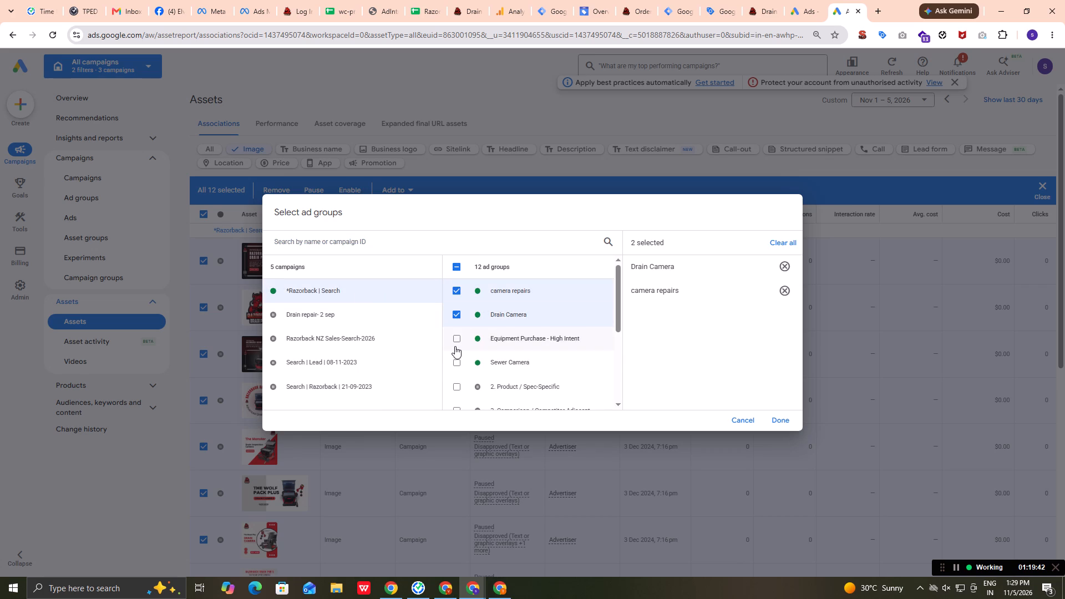
pyautogui.click(455, 346)
pyautogui.click(454, 359)
pyautogui.scroll(-4, 454, 359)
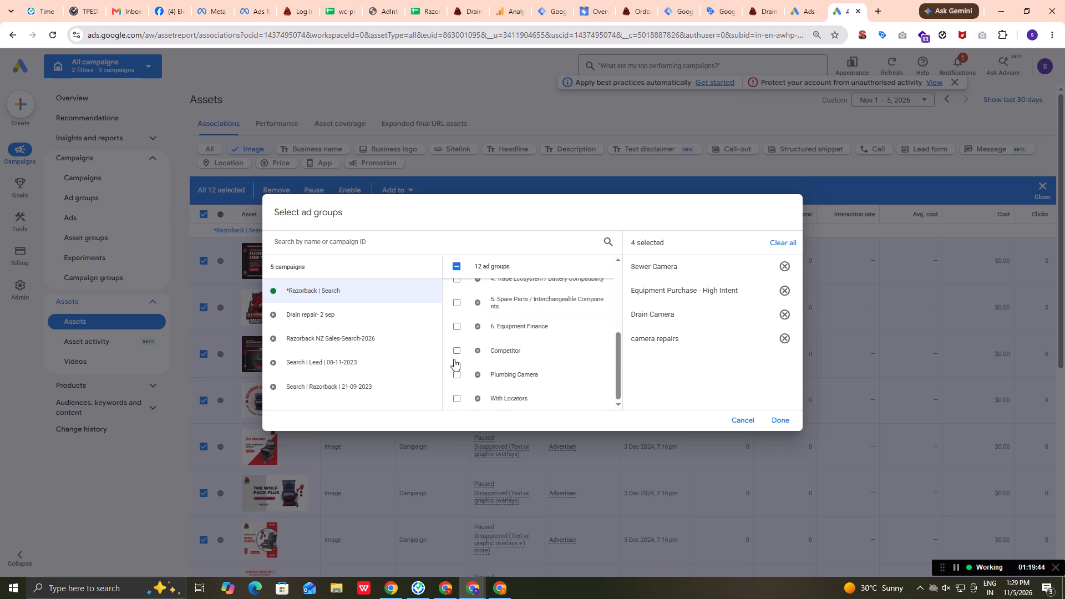
pyautogui.scroll(2, 454, 359)
pyautogui.click(779, 422)
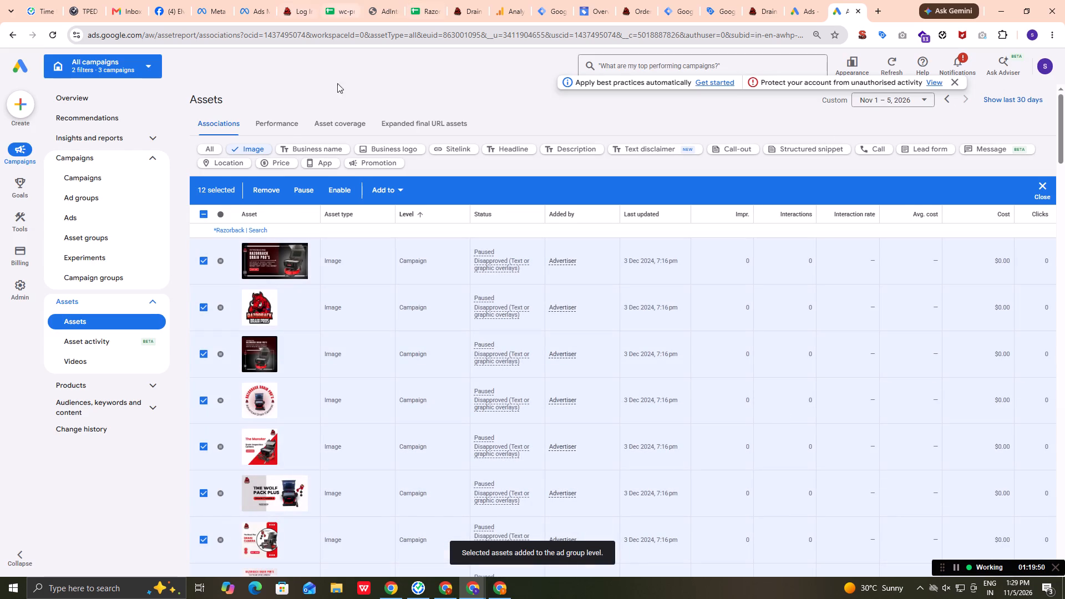
# Examine the image associations list for each ad group's images and their level and status, and clear the row selection.
pyautogui.scroll(-6, 323, 441)
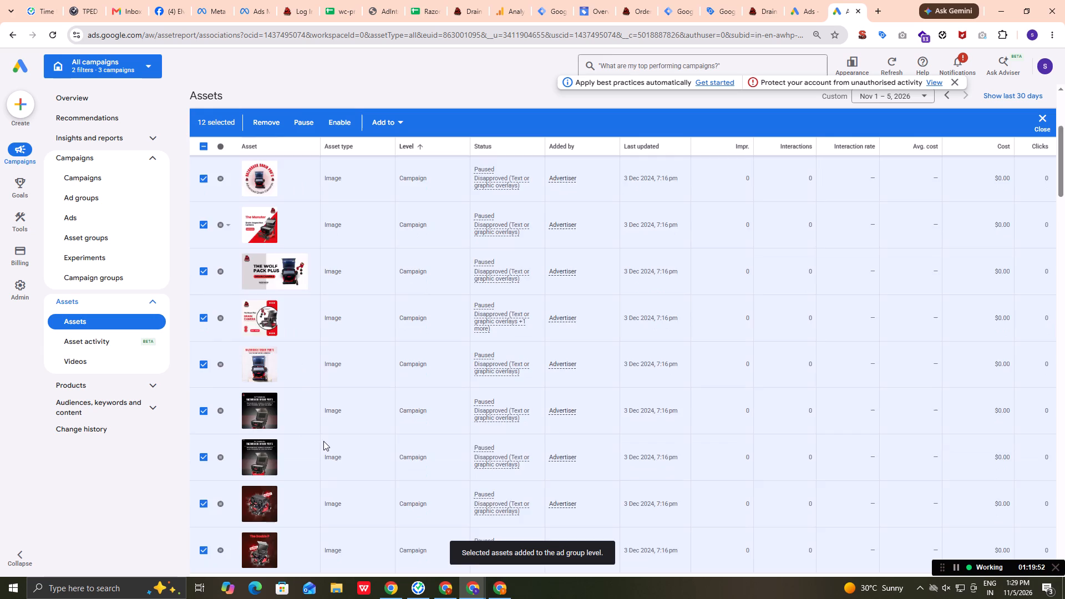
pyautogui.scroll(-19, 323, 441)
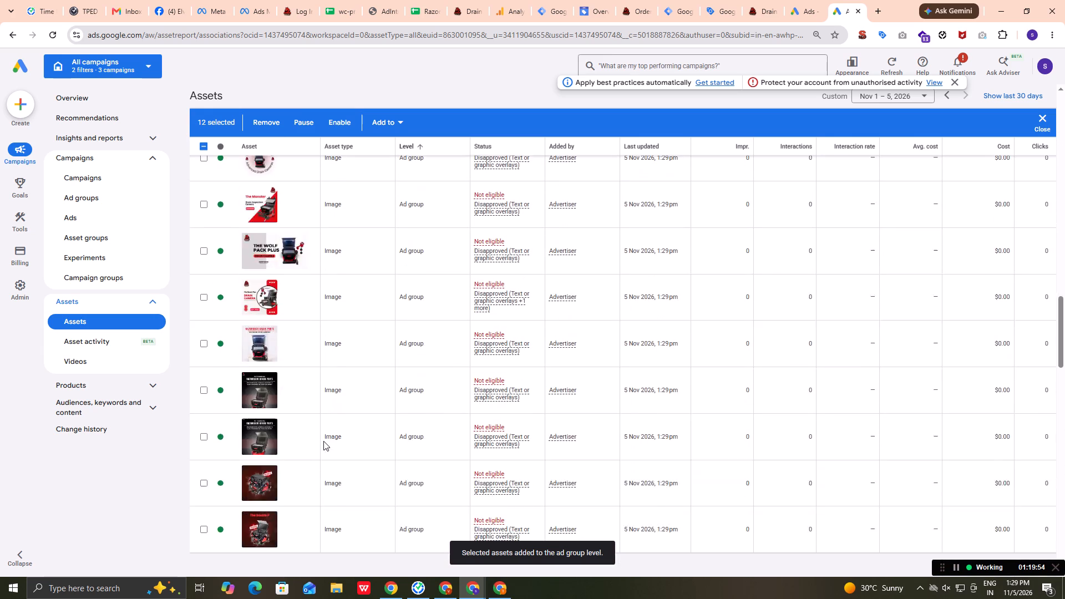
pyautogui.scroll(-14, 323, 441)
pyautogui.scroll(1, 323, 441)
pyautogui.scroll(-10, 323, 441)
pyautogui.scroll(15, 323, 441)
pyautogui.scroll(-7, 323, 441)
pyautogui.scroll(1, 323, 441)
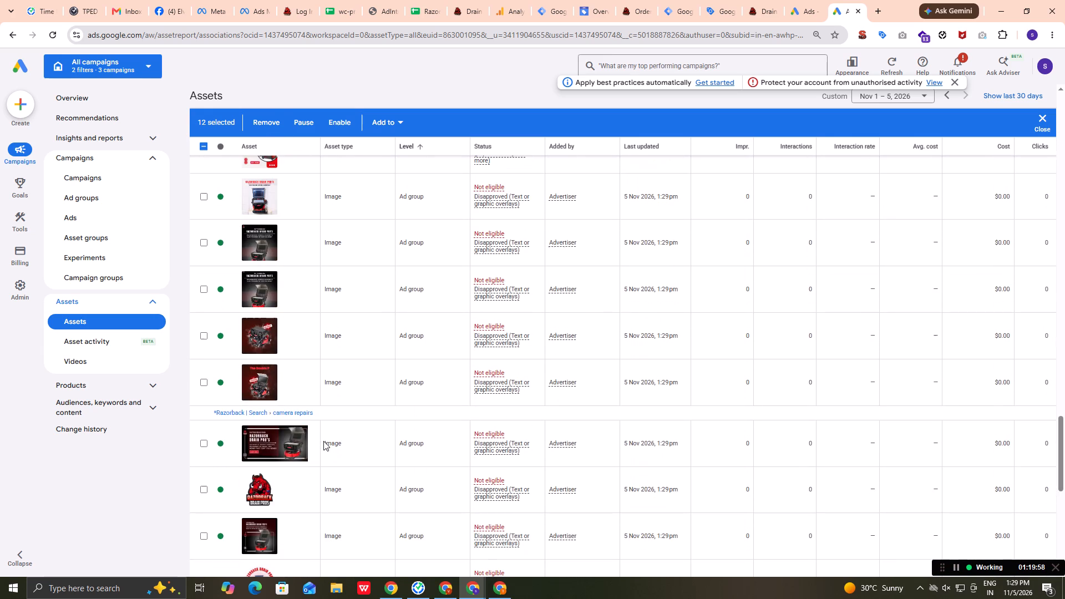
pyautogui.scroll(-10, 323, 441)
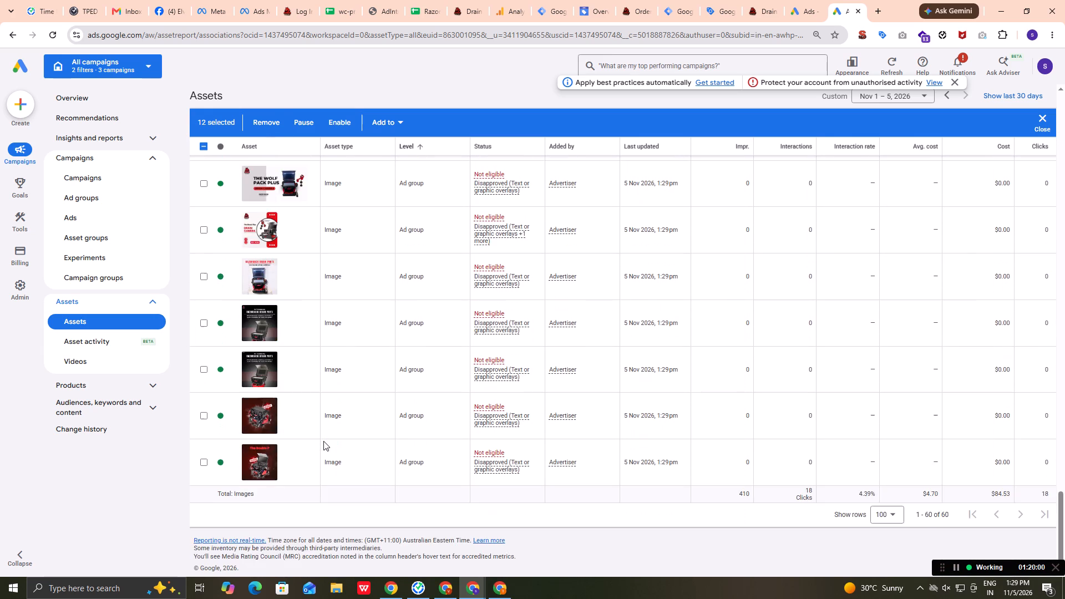
pyautogui.scroll(-2, 323, 441)
pyautogui.scroll(1, 323, 441)
pyautogui.scroll(-4, 323, 441)
pyautogui.scroll(4, 323, 441)
pyautogui.scroll(-8, 323, 441)
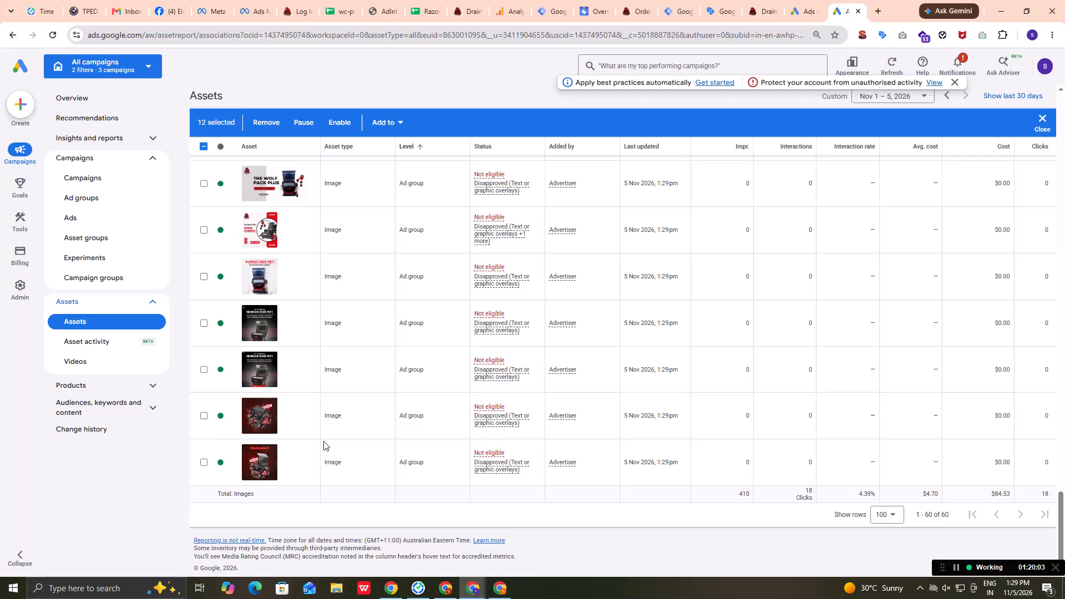
pyautogui.scroll(5, 323, 441)
pyautogui.scroll(-1, 323, 441)
pyautogui.scroll(1, 323, 441)
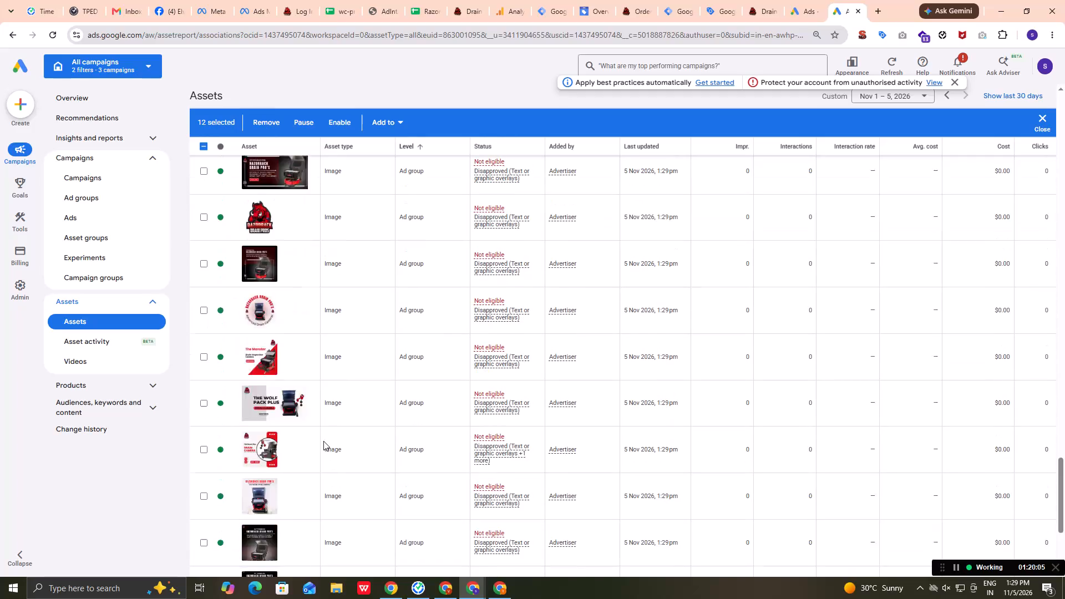
pyautogui.scroll(8, 323, 441)
pyautogui.scroll(-1, 323, 441)
pyautogui.scroll(10, 323, 441)
pyautogui.scroll(-1, 323, 441)
pyautogui.scroll(4, 323, 441)
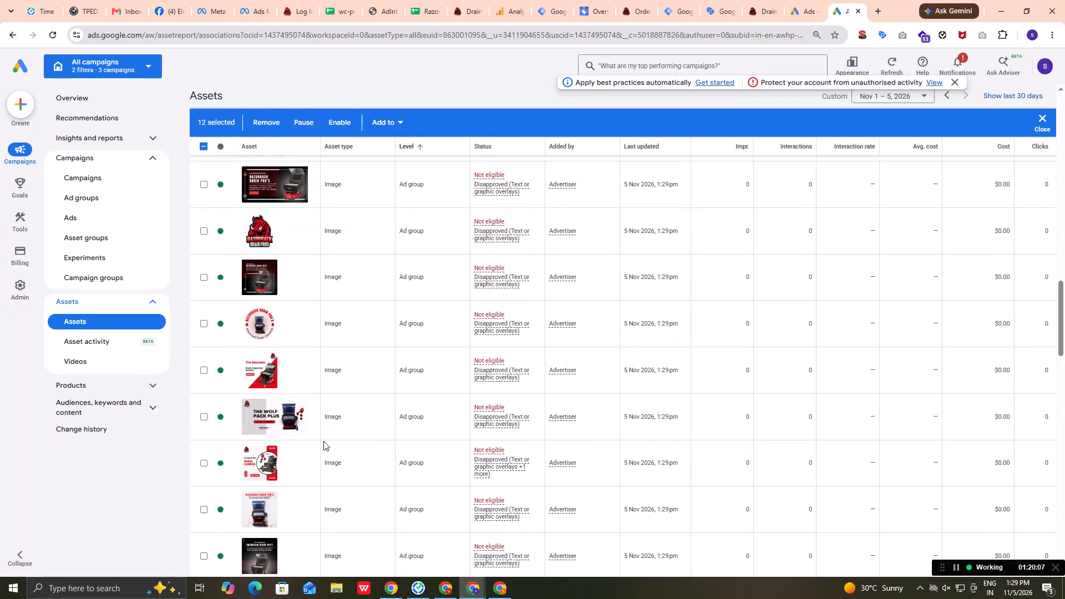
pyautogui.scroll(12, 323, 441)
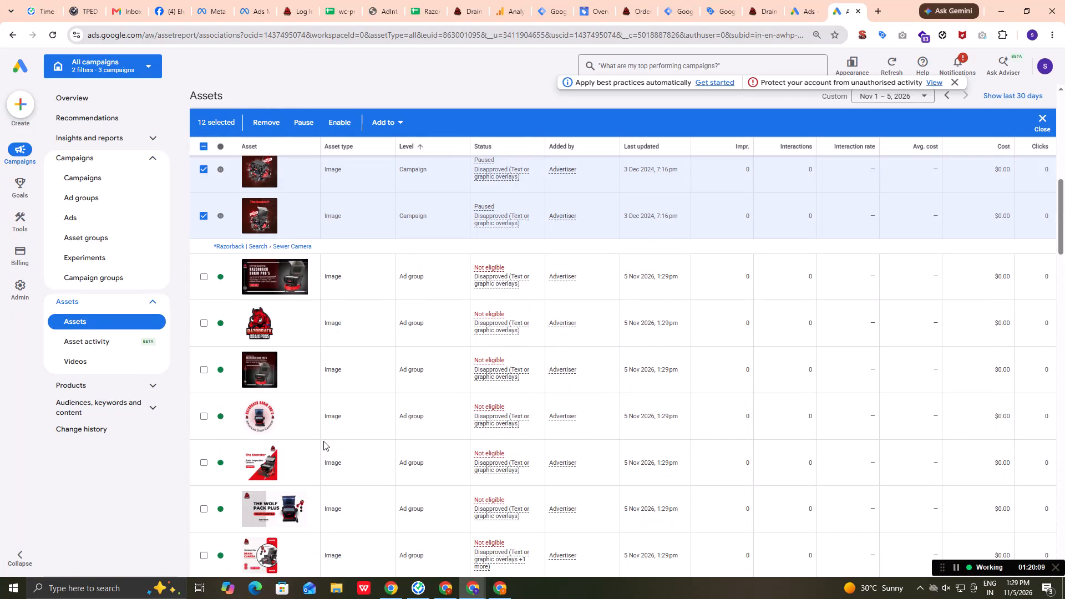
pyautogui.scroll(18, 323, 441)
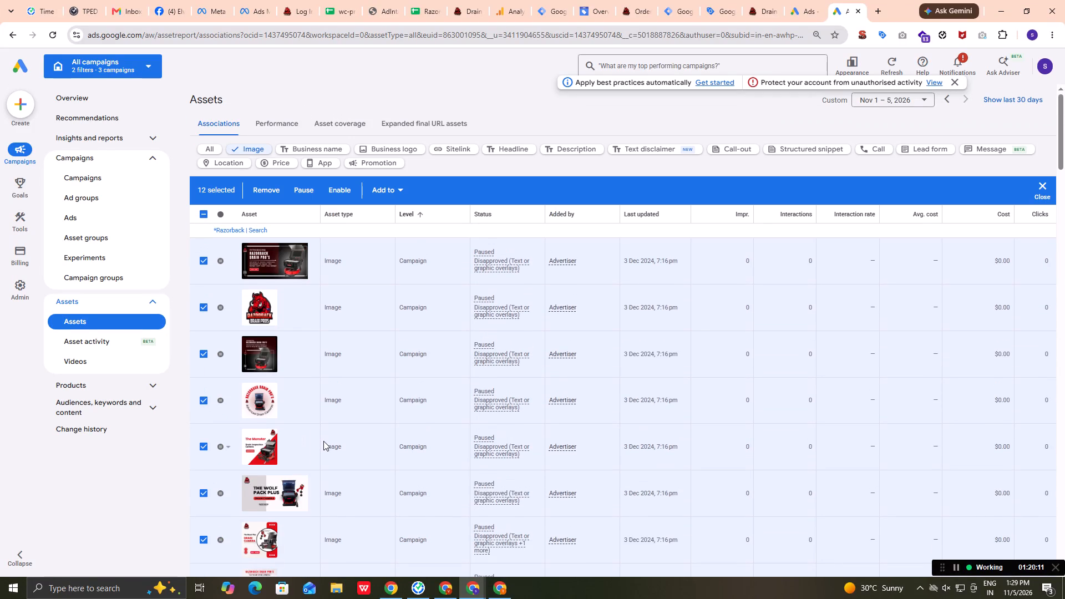
pyautogui.click(440, 164)
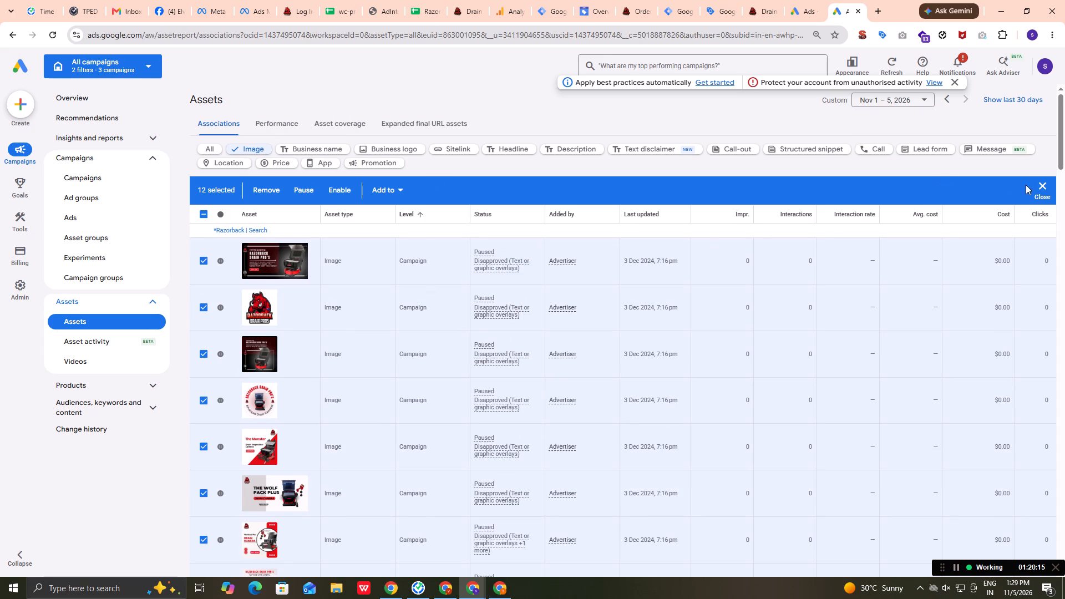
pyautogui.click(1043, 187)
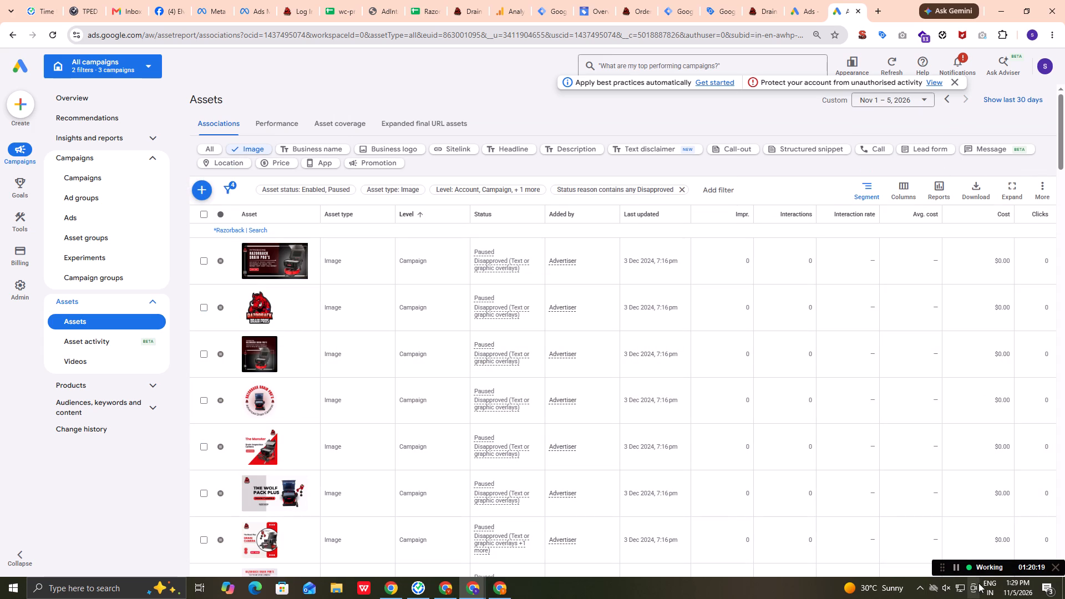
# Pause the work time tracker for a break.
pyautogui.click(954, 565)
# Switch to the Google Ads page listing the campaign's ads and keep waiting for it to respond.
pyautogui.click(804, 0)
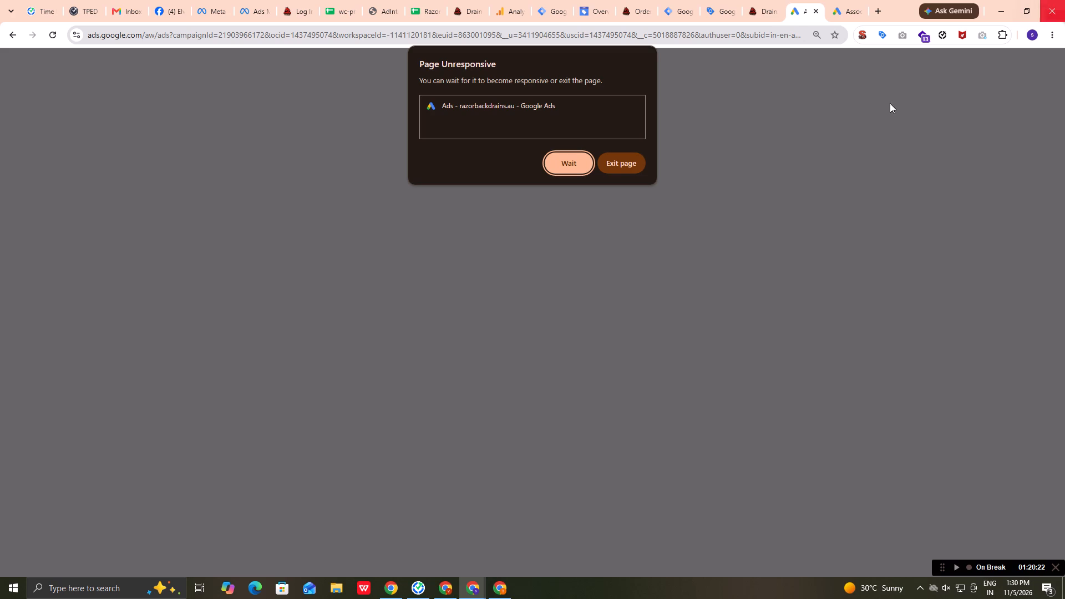
pyautogui.click(572, 169)
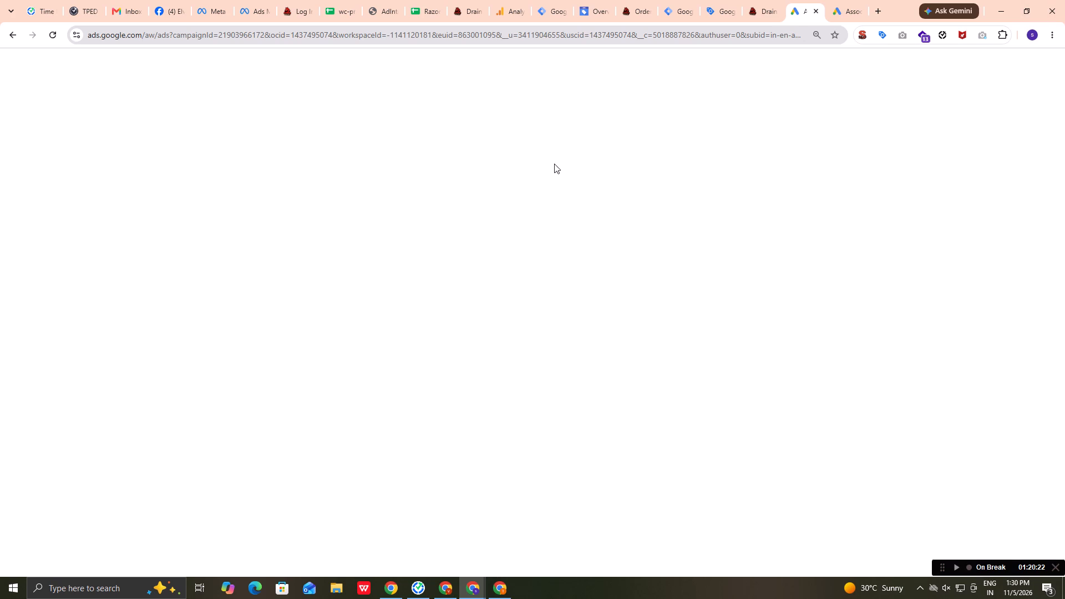